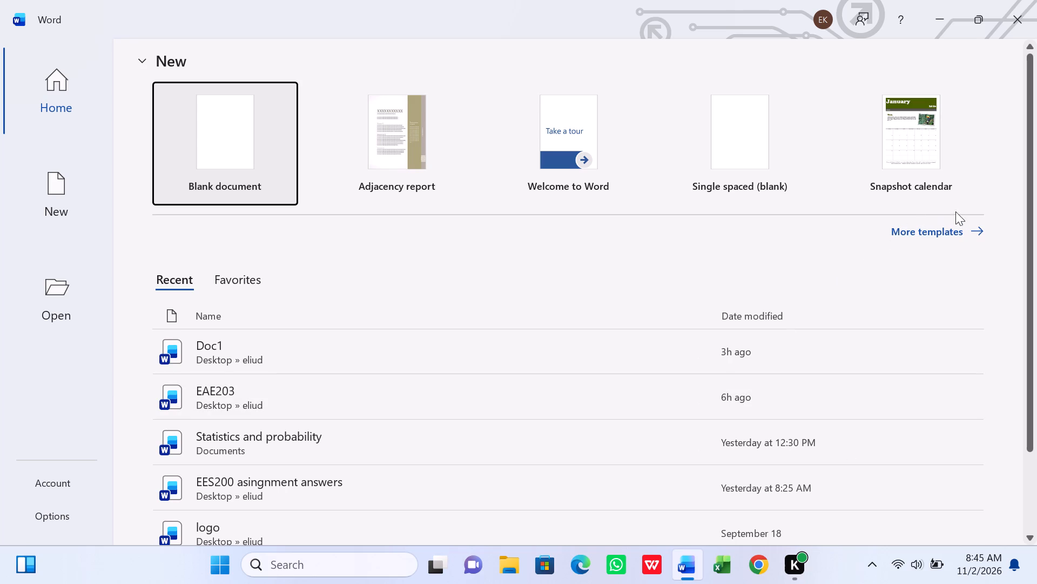
Search the online templates for resume, retry the search once, and return to the template overview.
{"action": "left_click", "coordinate": [958, 227]}
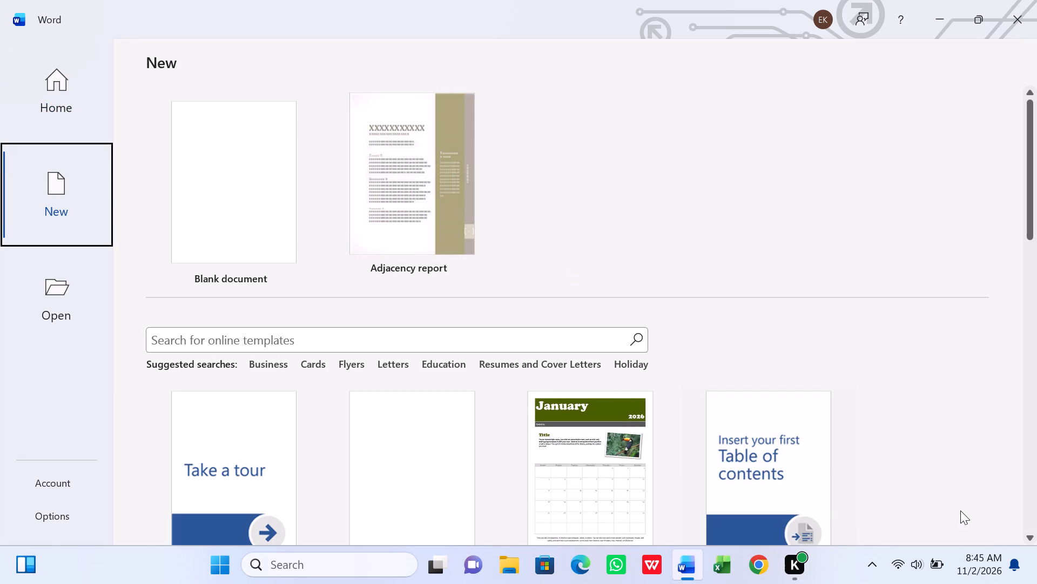
{"action": "left_click", "coordinate": [286, 339]}
{"action": "type", "text": "resu"}
{"action": "type", "text": "me"}
{"action": "key", "text": "Return"}
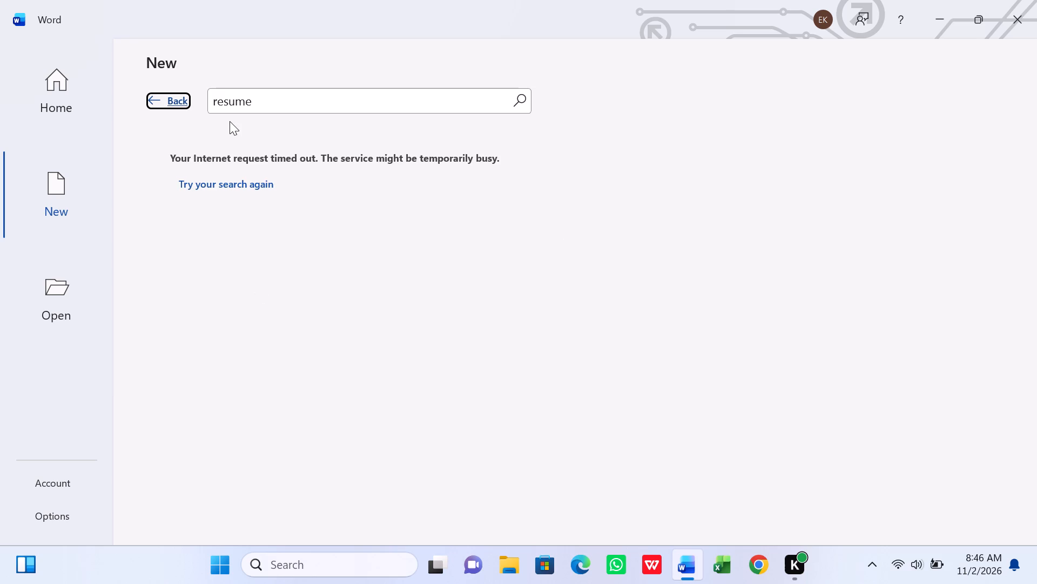
{"action": "left_click", "coordinate": [234, 177]}
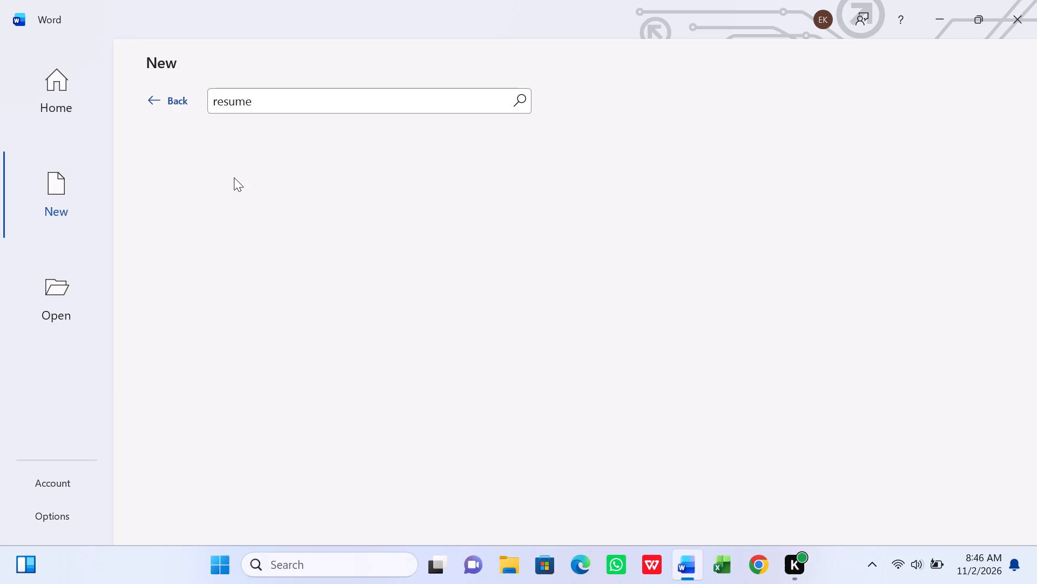
{"action": "left_click", "coordinate": [150, 99]}
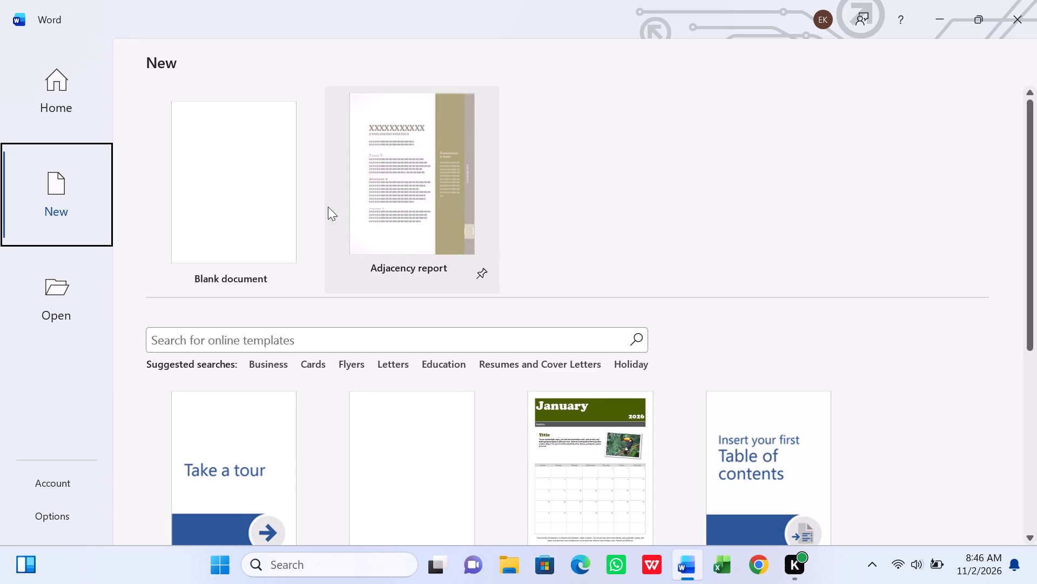
Create a new blank document and place the cursor on its empty page.
{"action": "left_click", "coordinate": [261, 193]}
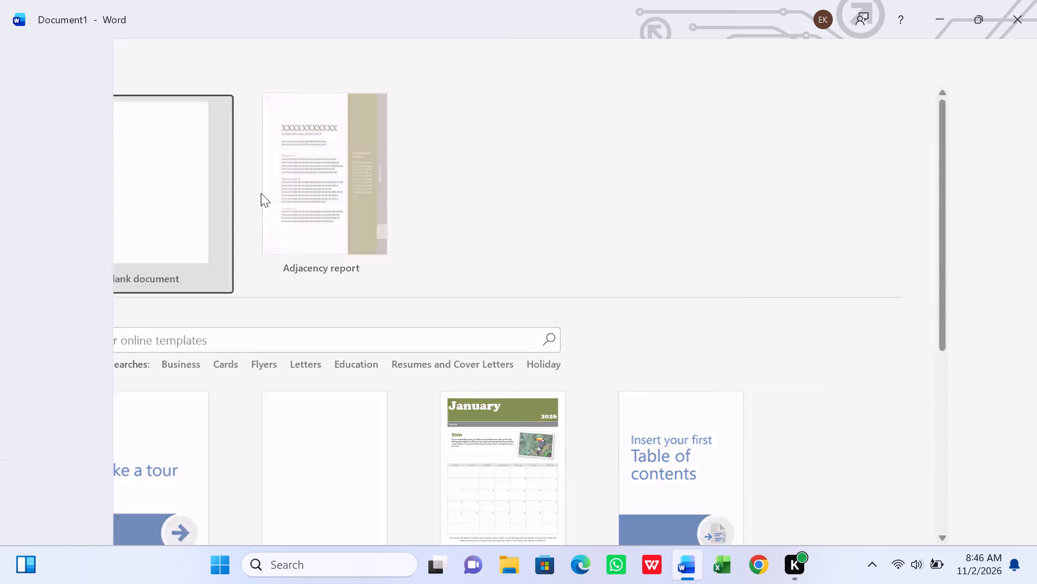
{"action": "left_click", "coordinate": [261, 193]}
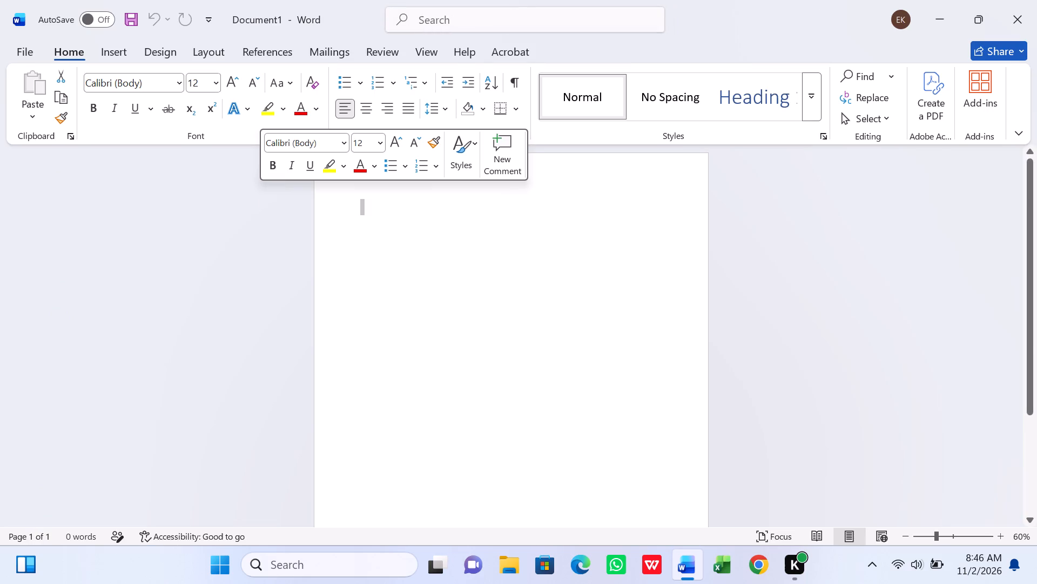
{"action": "left_click", "coordinate": [430, 278]}
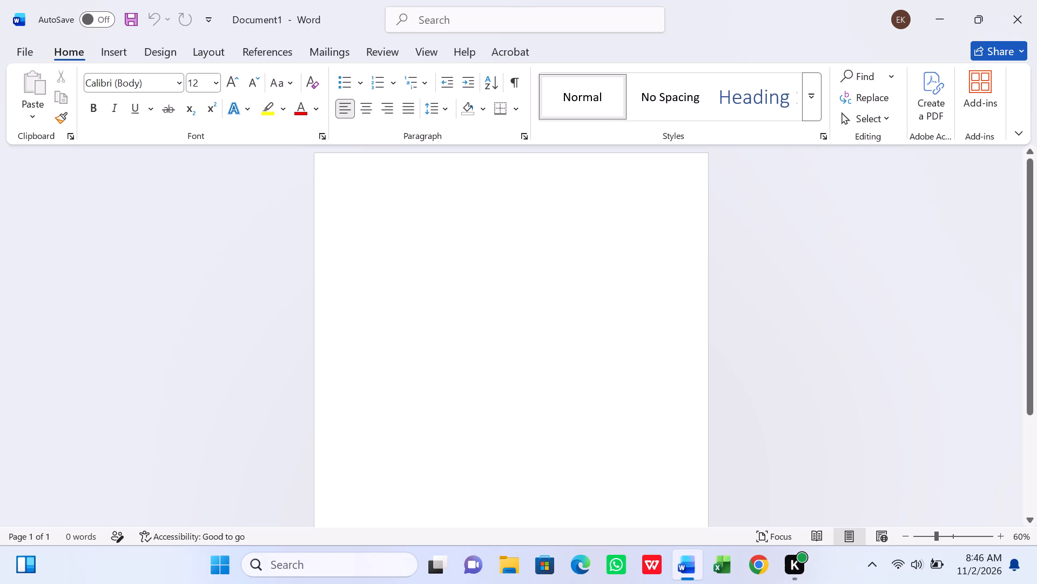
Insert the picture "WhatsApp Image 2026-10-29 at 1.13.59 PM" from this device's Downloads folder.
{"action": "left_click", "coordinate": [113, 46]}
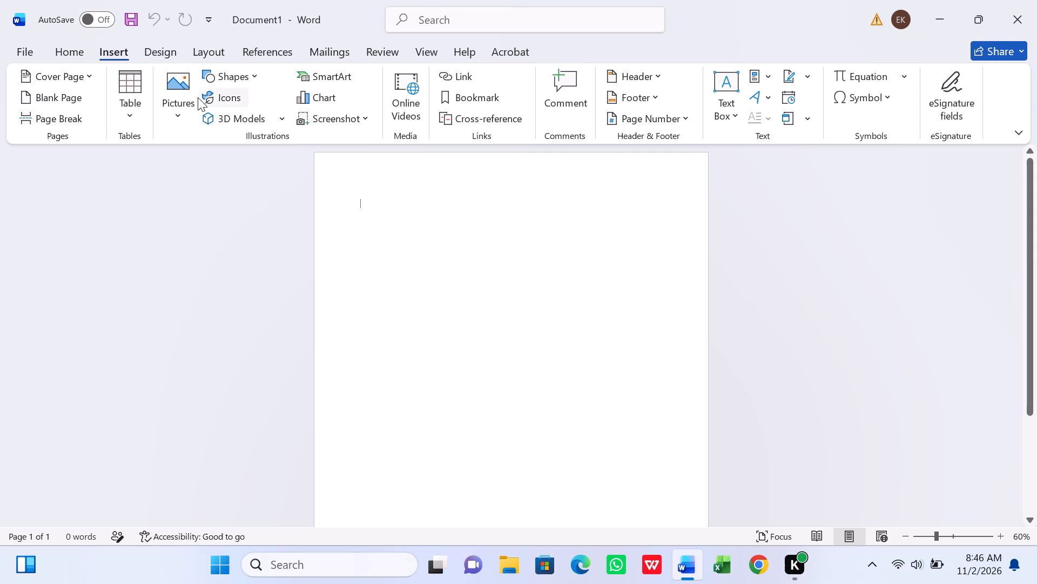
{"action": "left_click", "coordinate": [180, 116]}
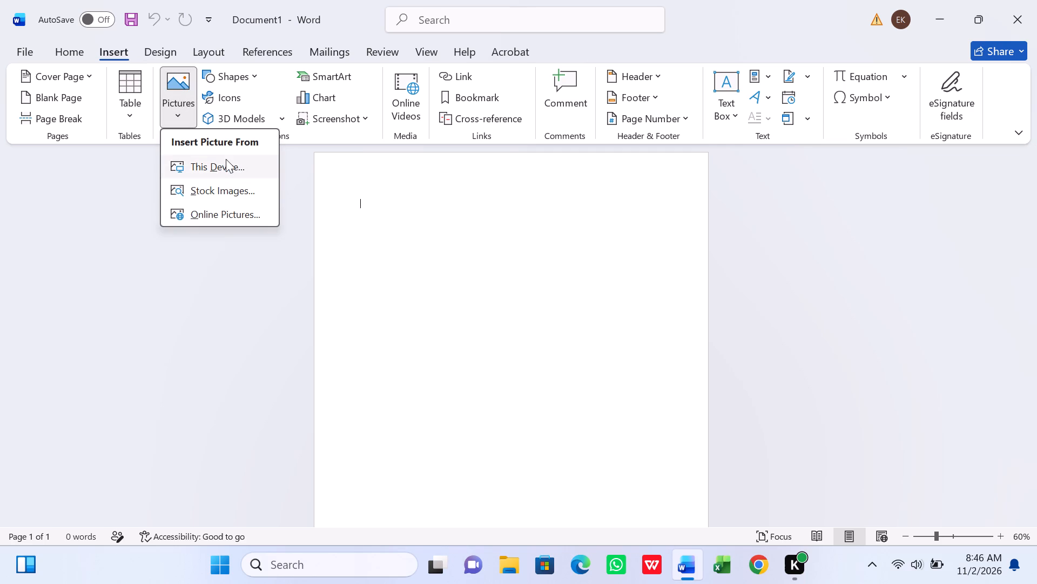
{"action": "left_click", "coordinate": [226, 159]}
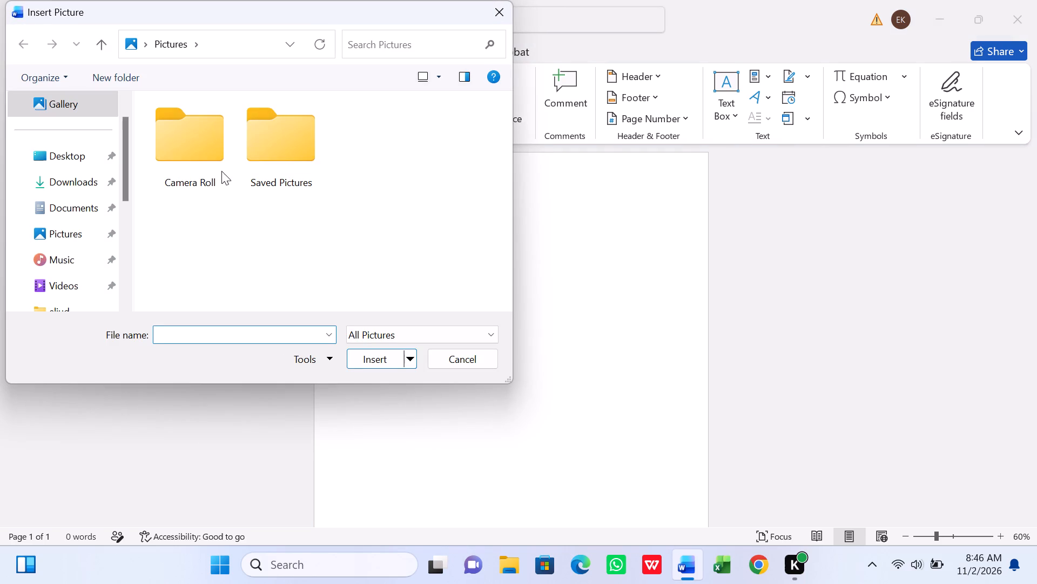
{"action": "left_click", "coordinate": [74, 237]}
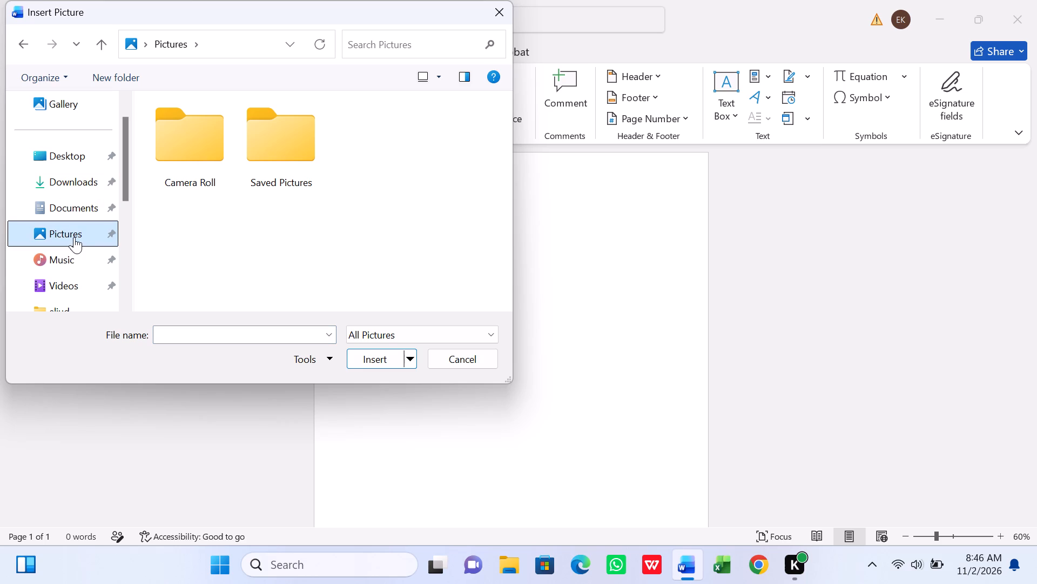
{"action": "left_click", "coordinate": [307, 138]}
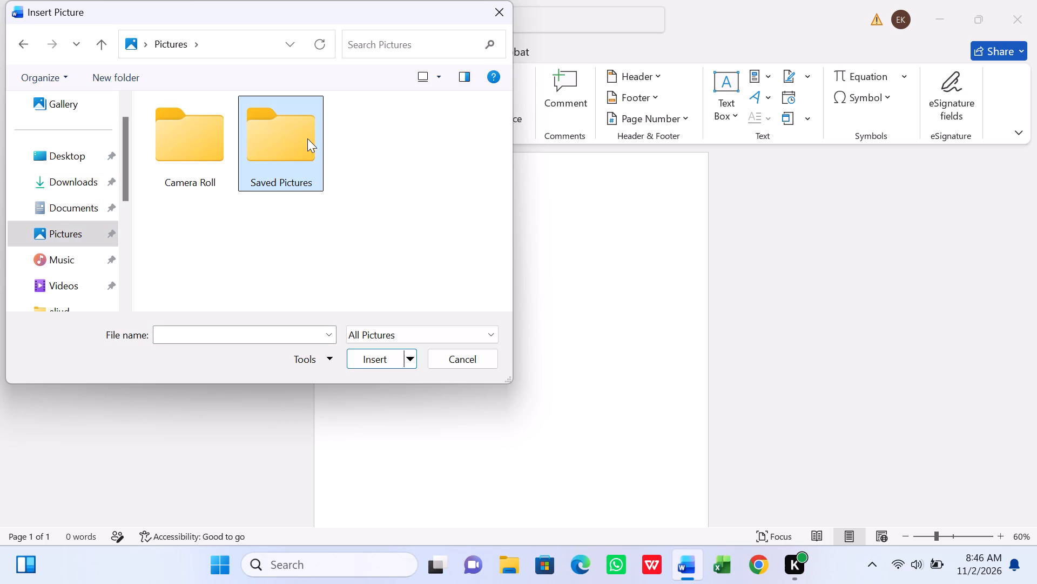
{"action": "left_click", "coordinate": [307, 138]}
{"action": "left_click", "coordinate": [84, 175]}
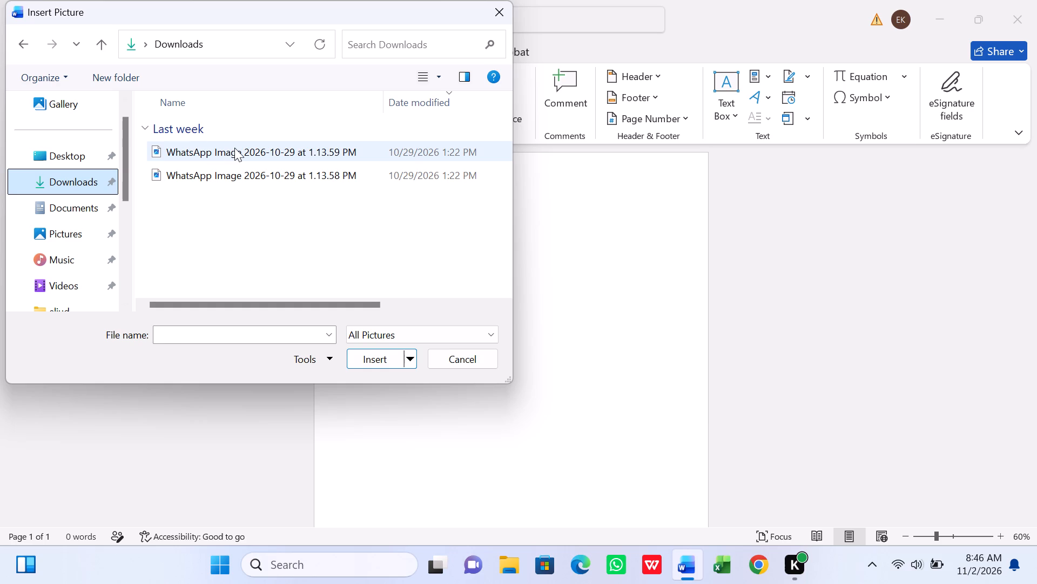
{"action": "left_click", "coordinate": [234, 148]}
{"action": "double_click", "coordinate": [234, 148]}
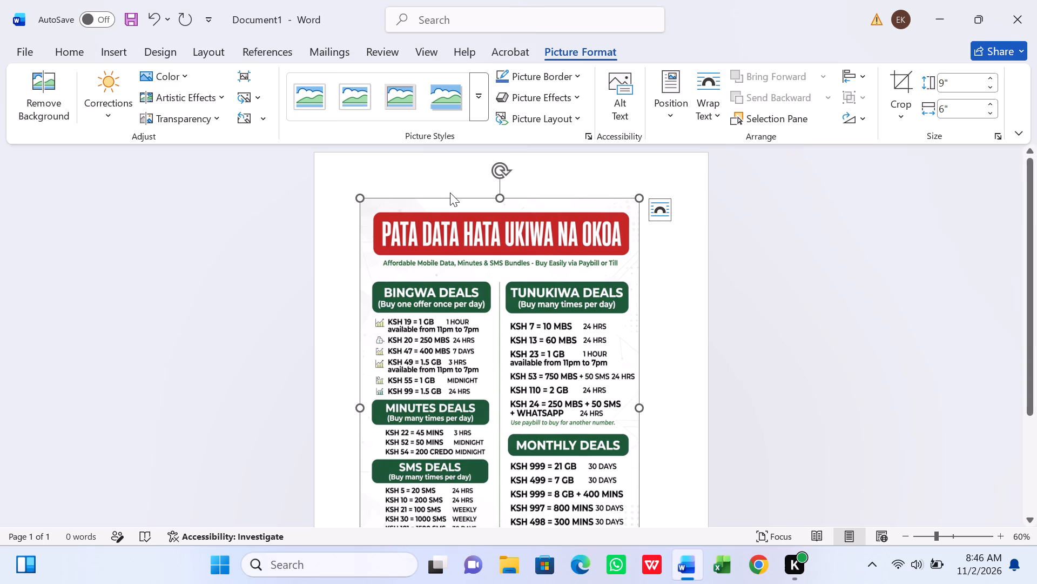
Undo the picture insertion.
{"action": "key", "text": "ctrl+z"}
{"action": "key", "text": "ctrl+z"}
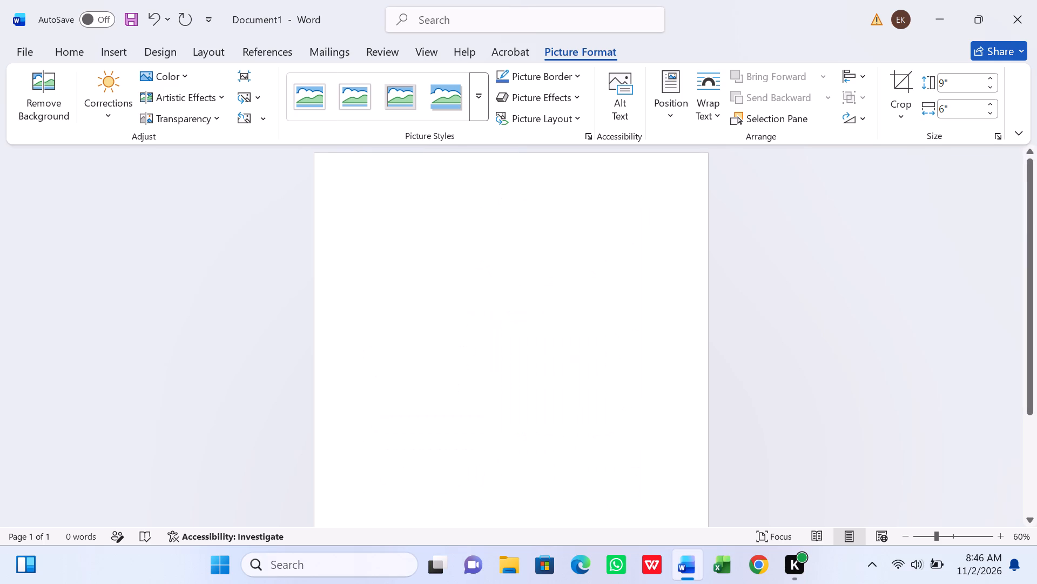
Insert the full-length photo of the man in the dark jacket into the empty document.
{"action": "left_click", "coordinate": [129, 42]}
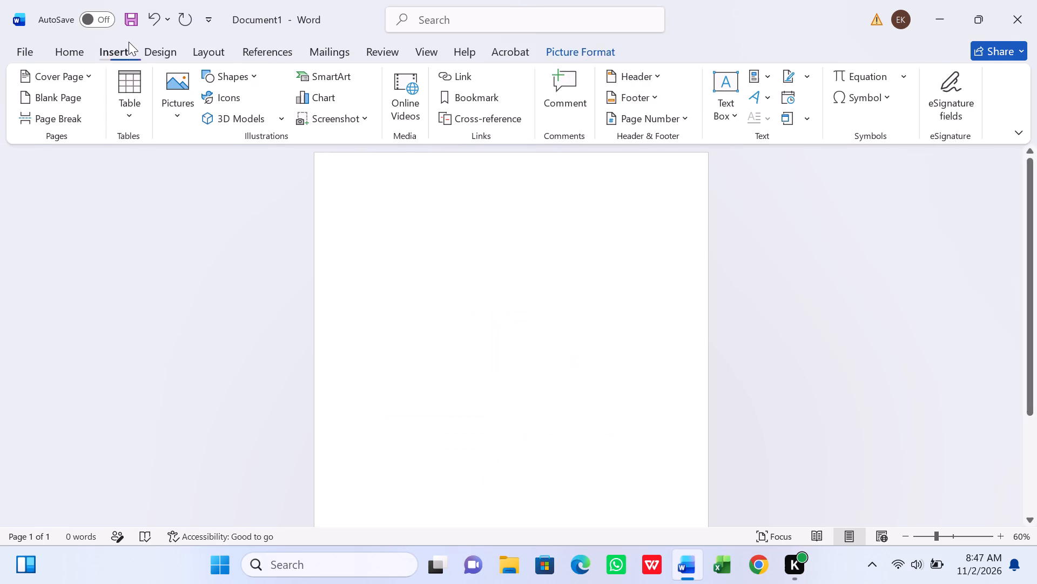
{"action": "left_click", "coordinate": [174, 114]}
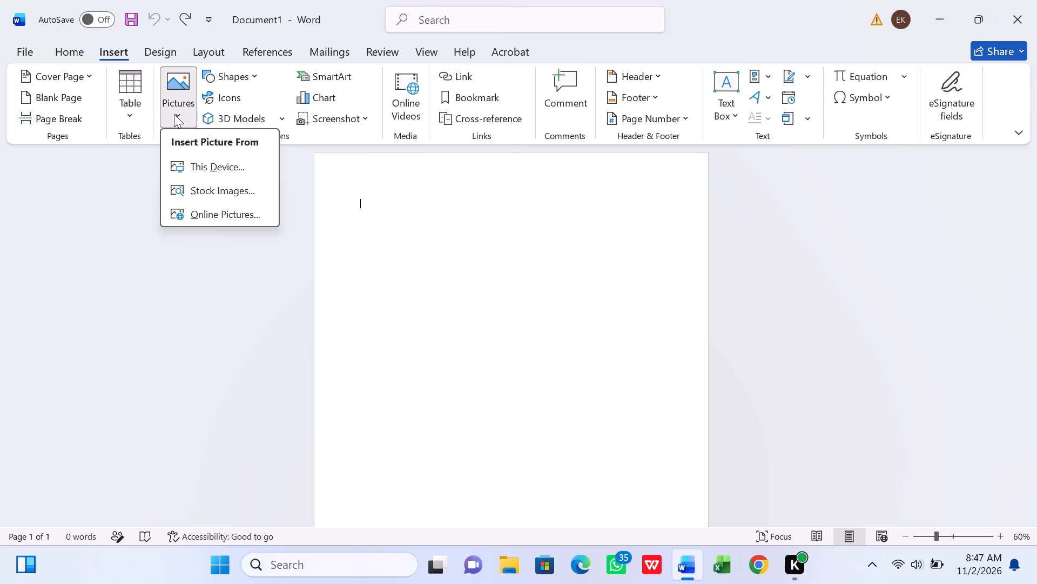
Insert the picture "WhatsApp Image 2026-09-16 at 11.47.05 AM" from the Desktop folder "eliud" on this device.
{"action": "left_click", "coordinate": [216, 164]}
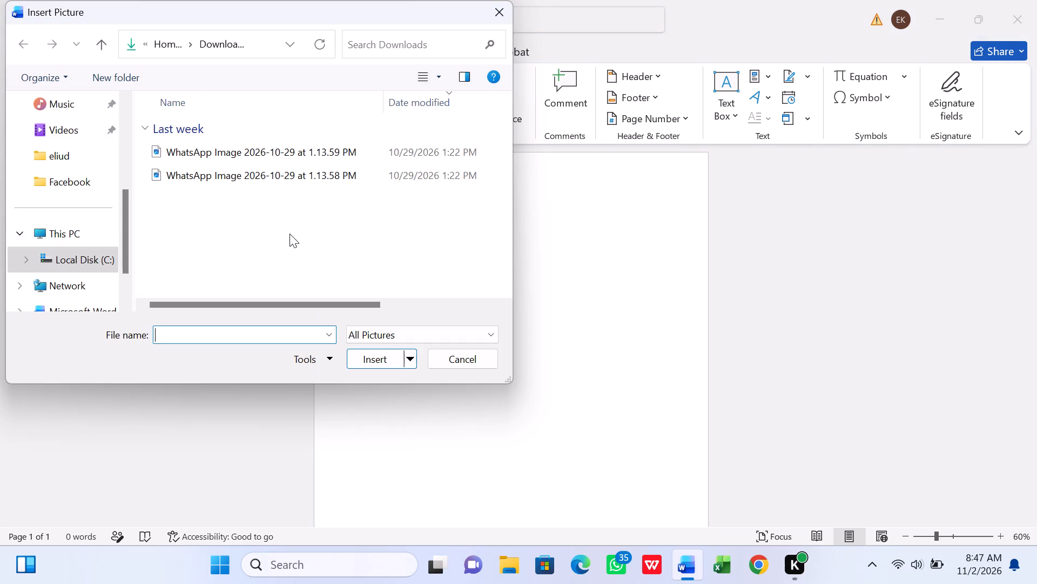
{"action": "left_click", "coordinate": [82, 174]}
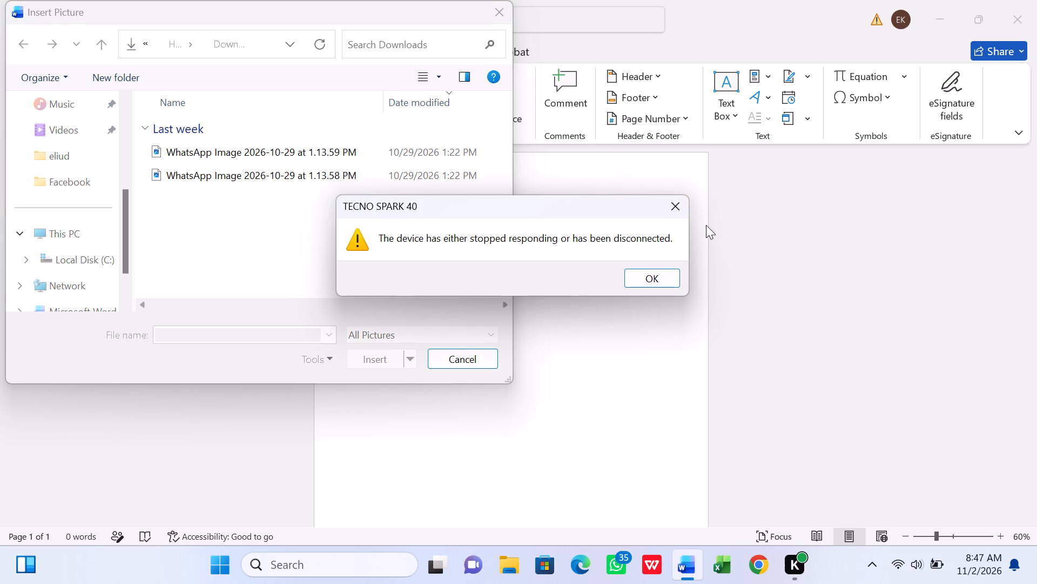
{"action": "left_click", "coordinate": [673, 203]}
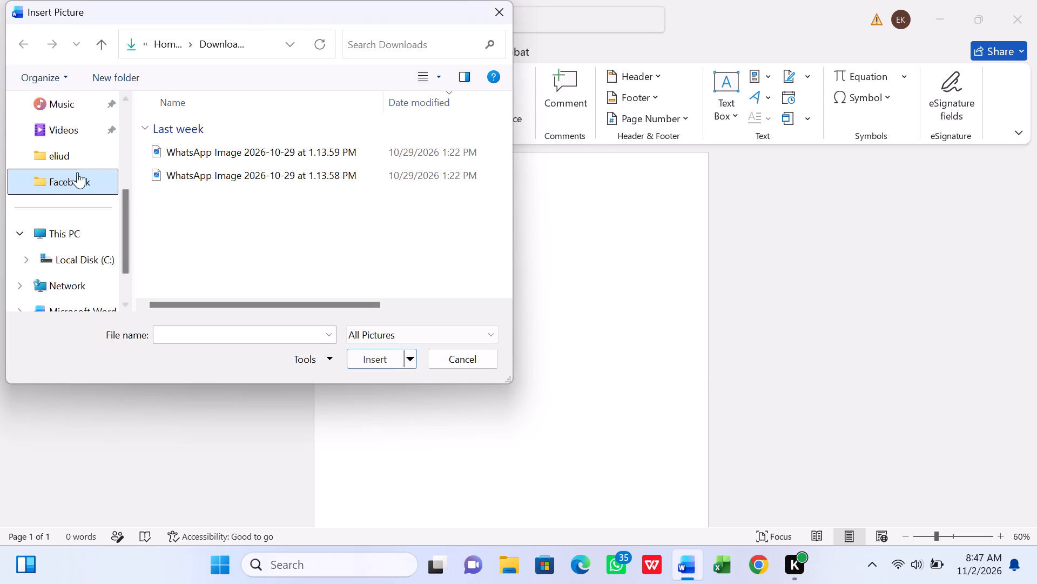
{"action": "left_click", "coordinate": [65, 158]}
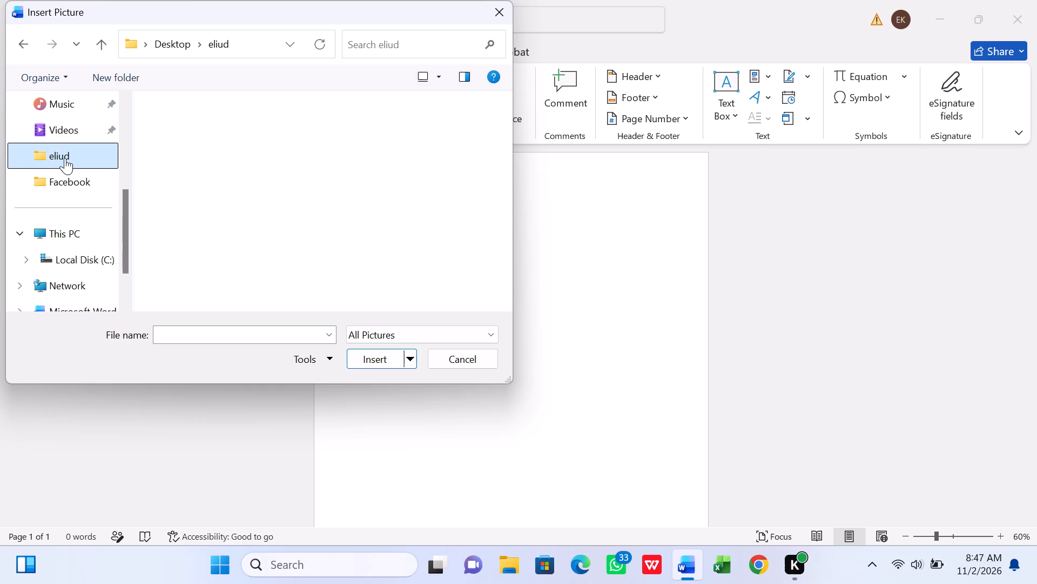
{"action": "left_click", "coordinate": [302, 138]}
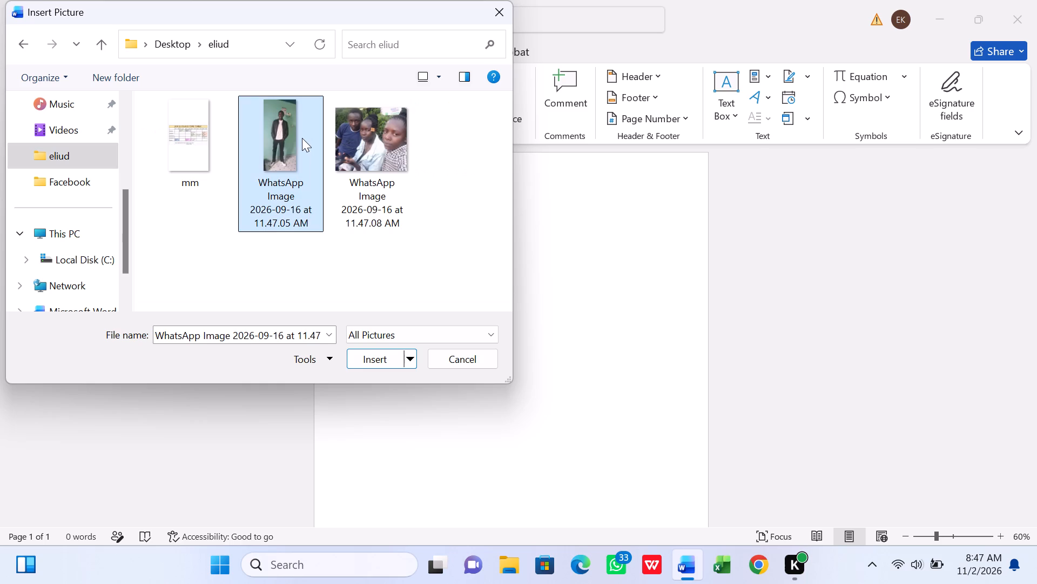
{"action": "left_click", "coordinate": [384, 369]}
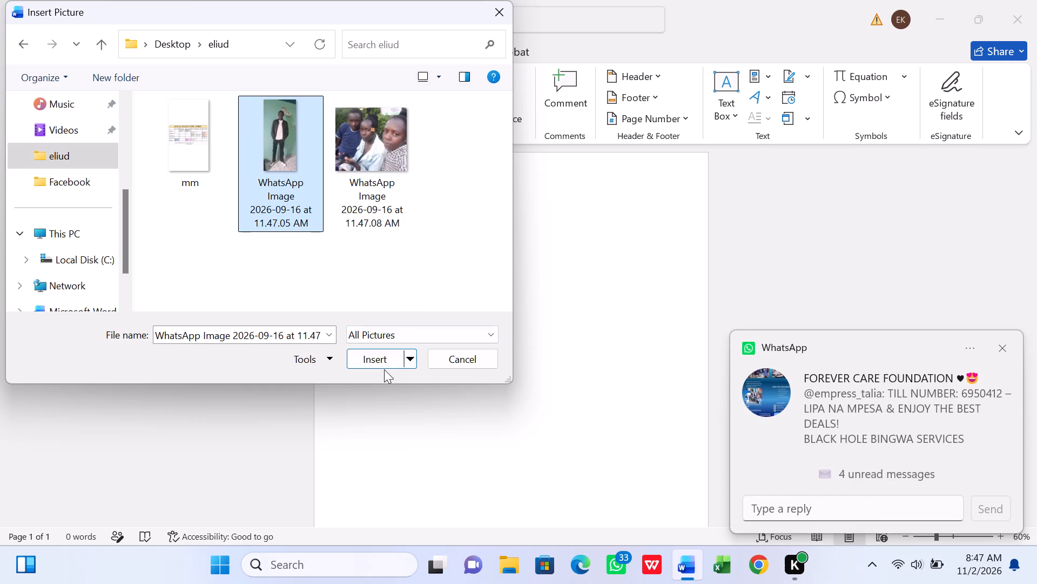
{"action": "left_click", "coordinate": [381, 359]}
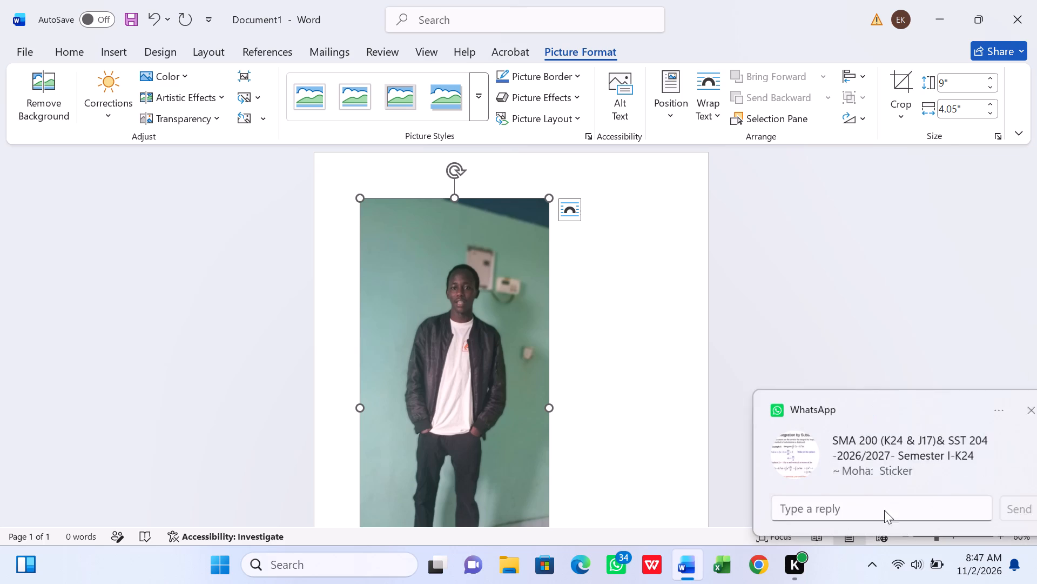
Dismiss the WhatsApp notification covering part of the document window.
{"action": "left_click", "coordinate": [999, 406]}
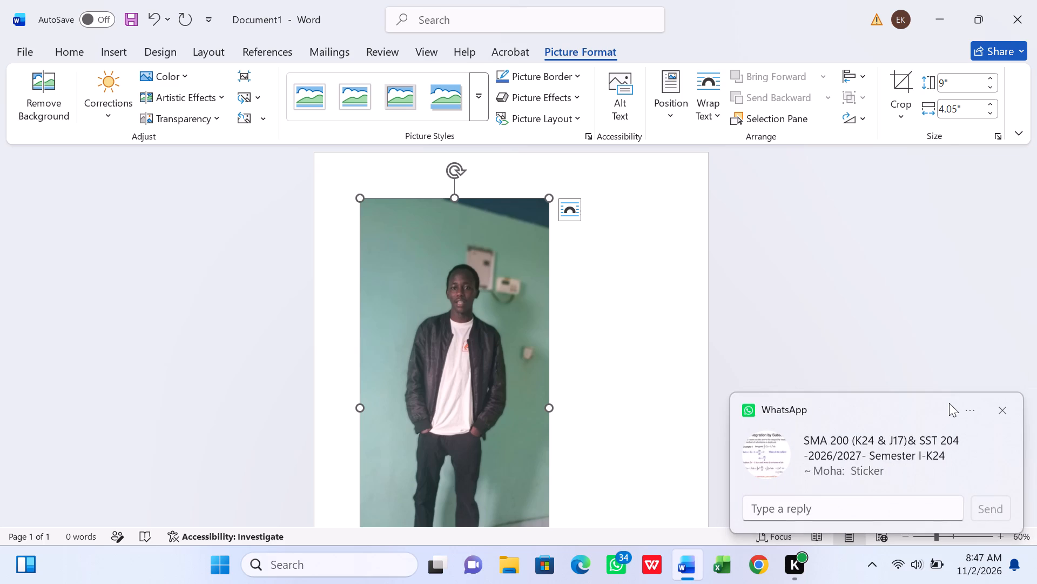
{"action": "left_click", "coordinate": [1004, 412]}
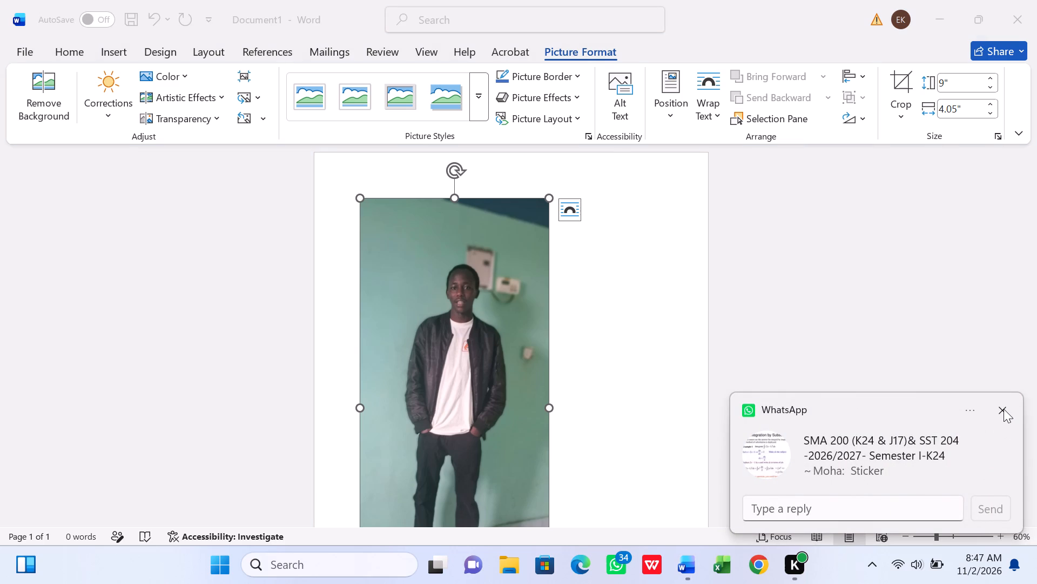
{"action": "left_click", "coordinate": [1004, 408]}
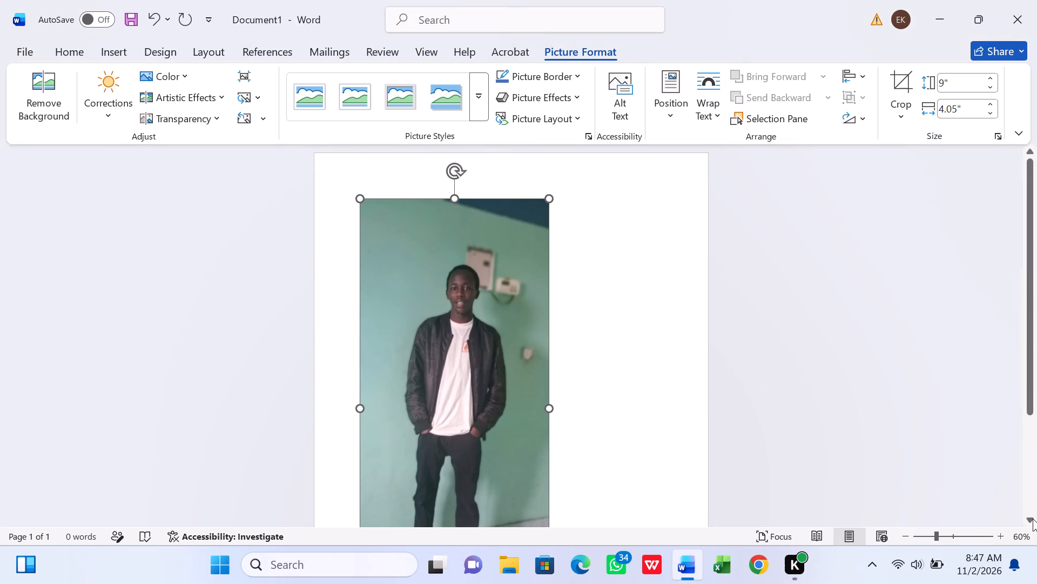
Resize the inserted photo proportionally from its lower corner to about 9.74" high and 4.39" wide.
{"action": "triple_click", "coordinate": [1031, 520]}
{"action": "left_click", "coordinate": [1031, 520]}
{"action": "triple_click", "coordinate": [1031, 520]}
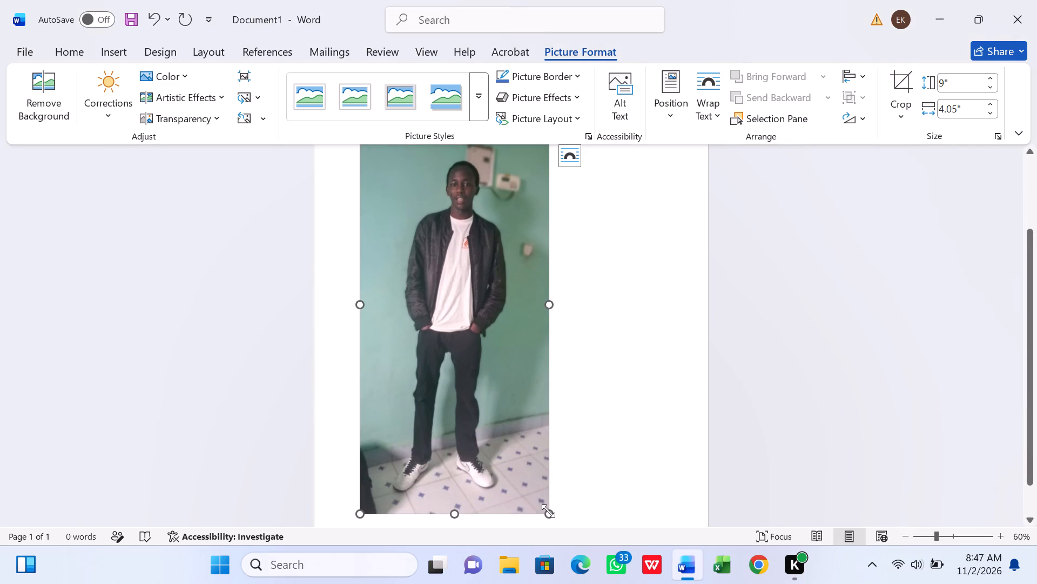
{"action": "left_click_drag", "start_coordinate": [549, 511], "coordinate": [555, 424]}
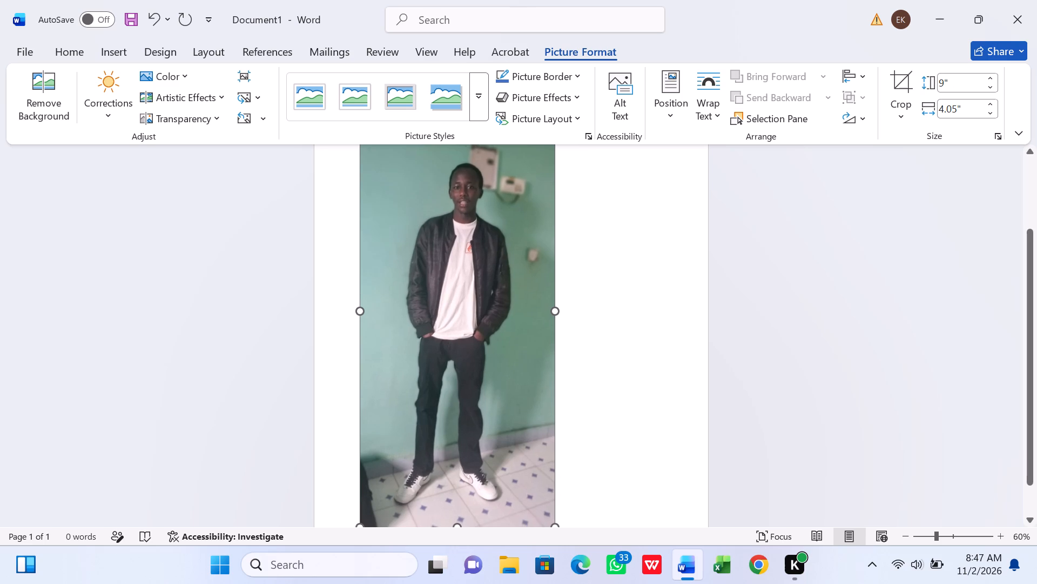
{"action": "left_click_drag", "start_coordinate": [556, 525], "coordinate": [553, 509]}
Resize the inserted photo freehand to about 4.24" high and 4.39" wide, compressing its height to a nearly square shape.
{"action": "left_click_drag", "start_coordinate": [553, 509], "coordinate": [547, 480]}
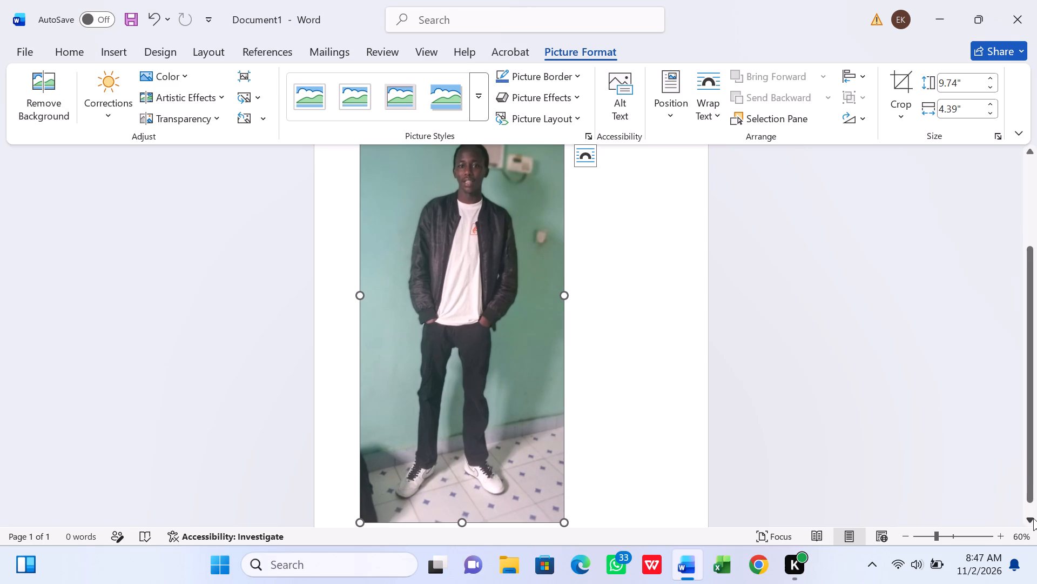
{"action": "left_click", "coordinate": [1033, 518]}
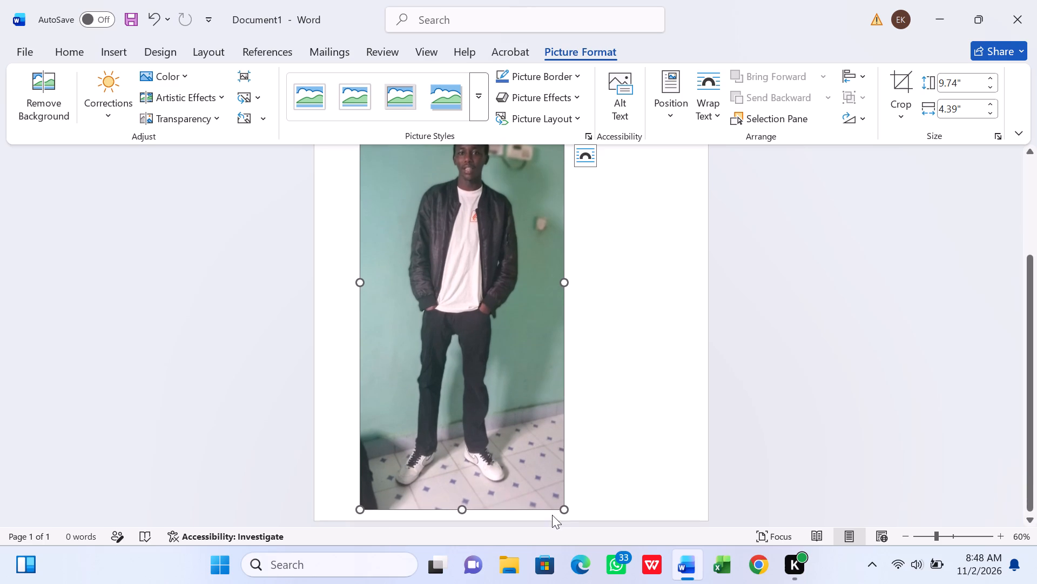
{"action": "left_click_drag", "start_coordinate": [562, 509], "coordinate": [548, 469]}
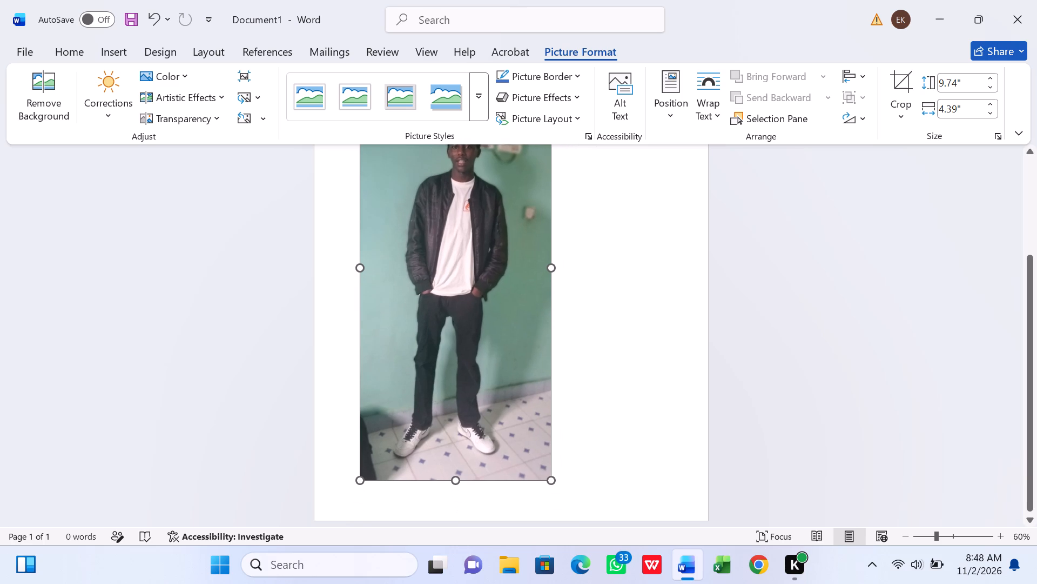
{"action": "left_click_drag", "start_coordinate": [548, 469], "coordinate": [551, 450]}
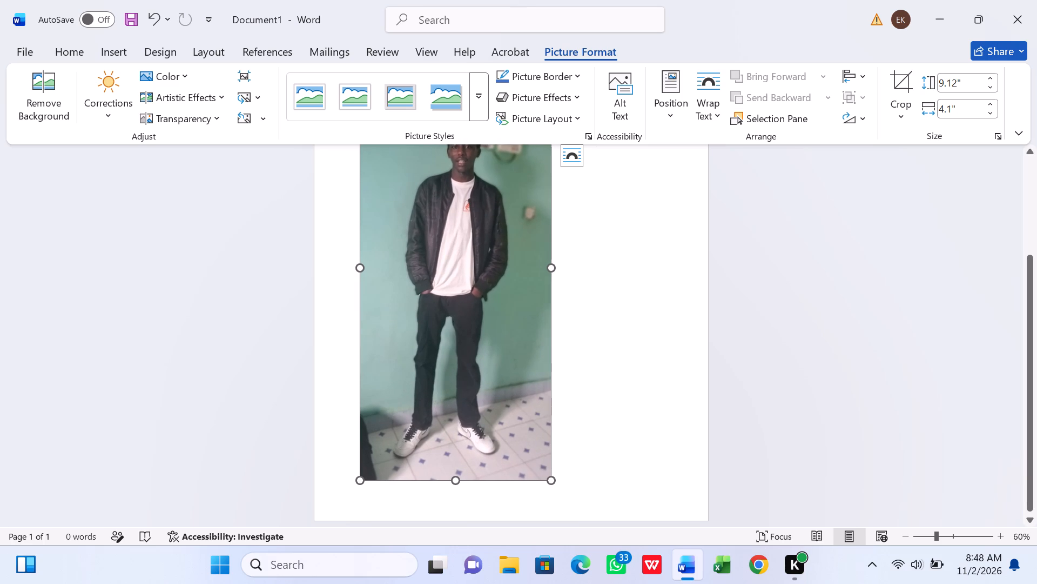
{"action": "left_click_drag", "start_coordinate": [551, 480], "coordinate": [535, 397]}
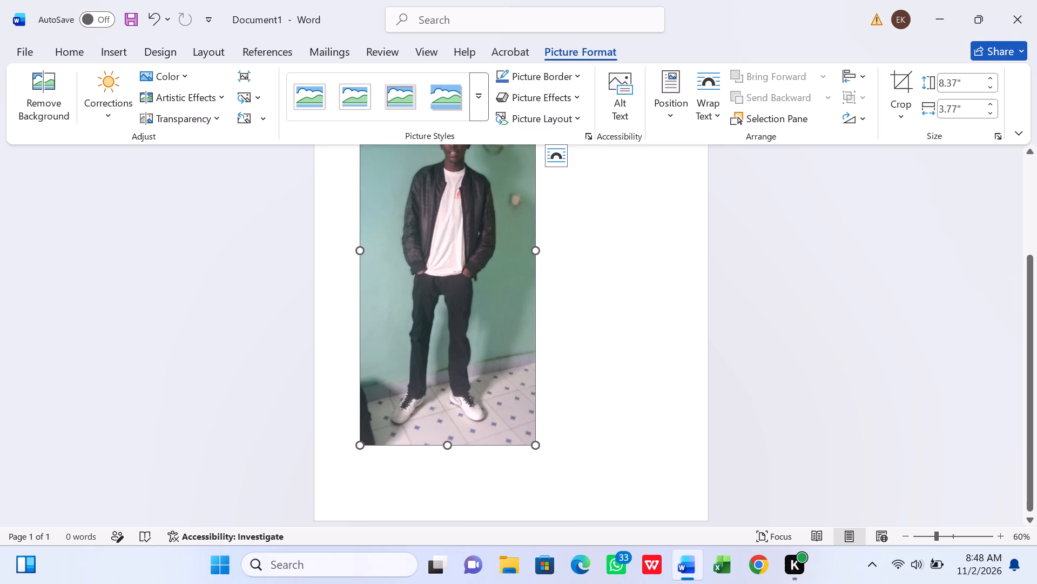
{"action": "left_click_drag", "start_coordinate": [448, 443], "coordinate": [444, 315]}
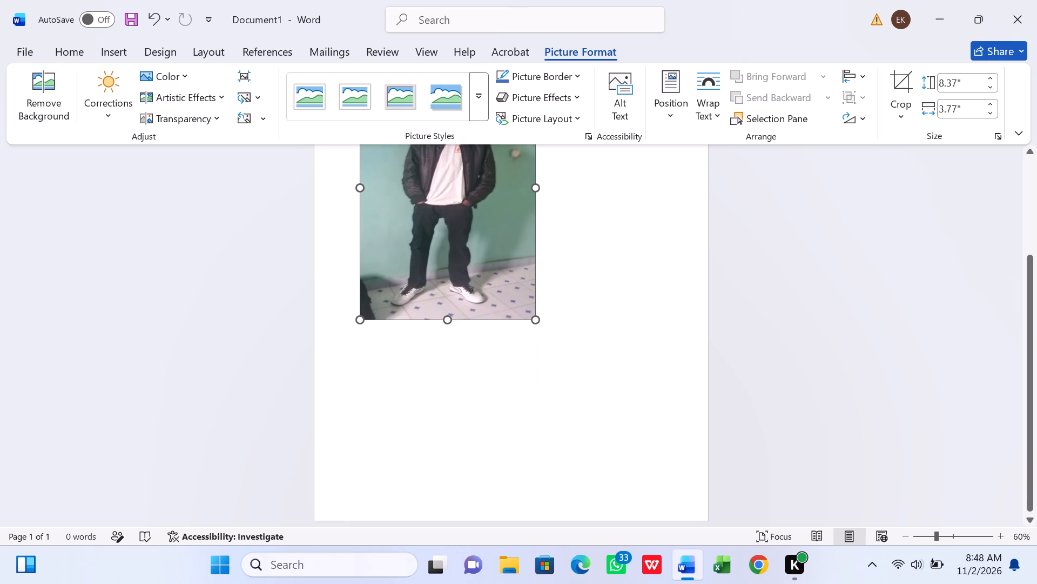
{"action": "left_click_drag", "start_coordinate": [444, 315], "coordinate": [429, 254]}
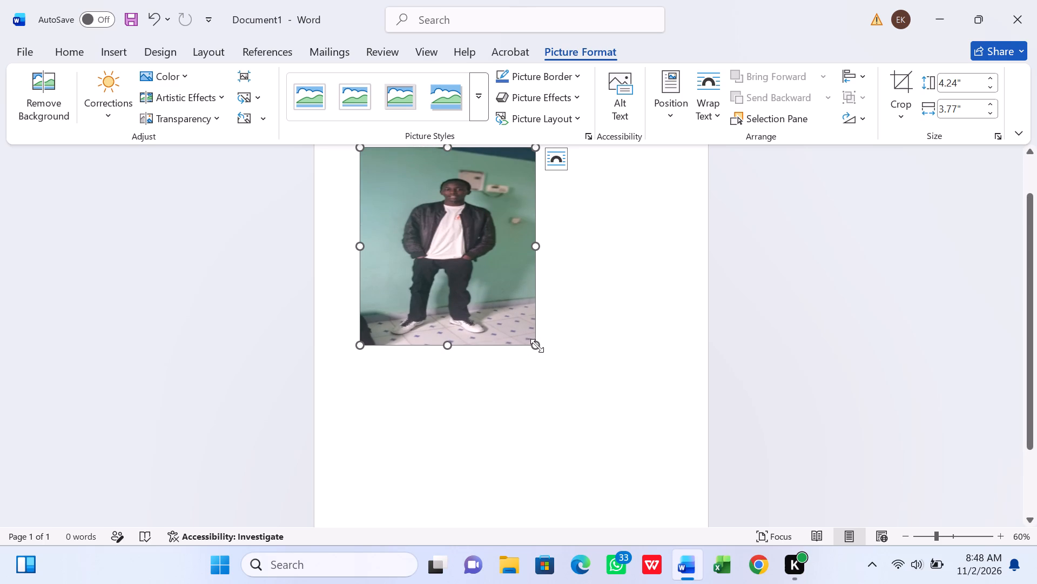
{"action": "left_click_drag", "start_coordinate": [529, 344], "coordinate": [479, 293]}
{"action": "left_click_drag", "start_coordinate": [359, 247], "coordinate": [332, 239]}
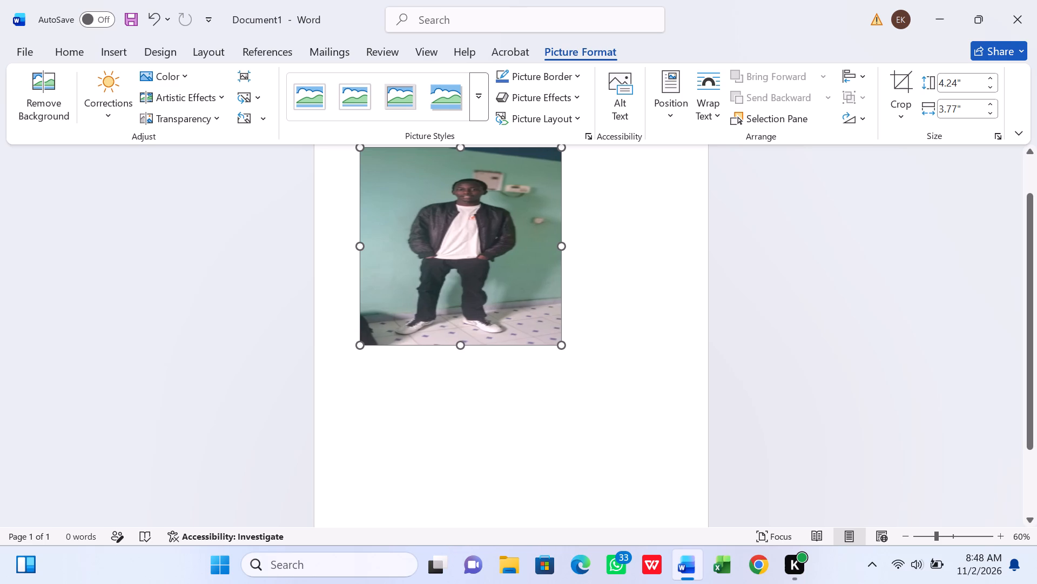
{"action": "left_click_drag", "start_coordinate": [332, 239], "coordinate": [330, 238]}
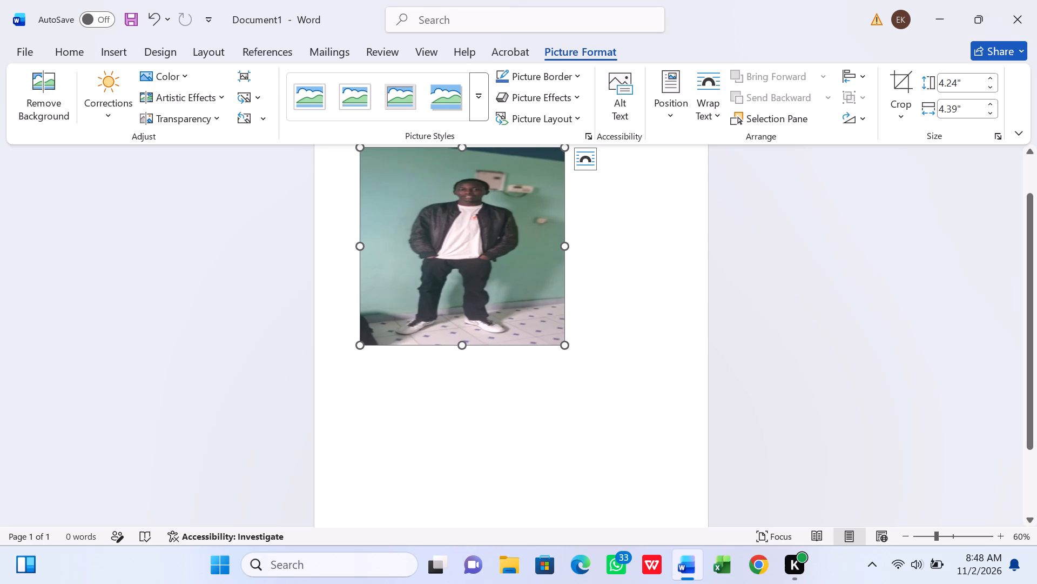
Scale the photo down freehand to thumbnail size, about 1.49" high and 1.54" wide.
{"action": "triple_click", "coordinate": [1027, 155]}
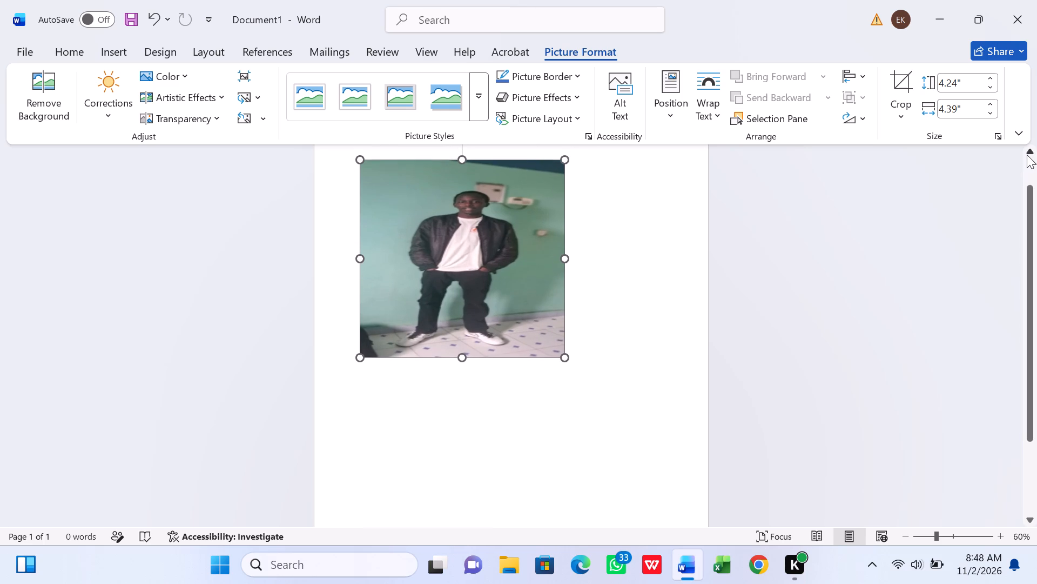
{"action": "triple_click", "coordinate": [1027, 155]}
{"action": "left_click", "coordinate": [1027, 155]}
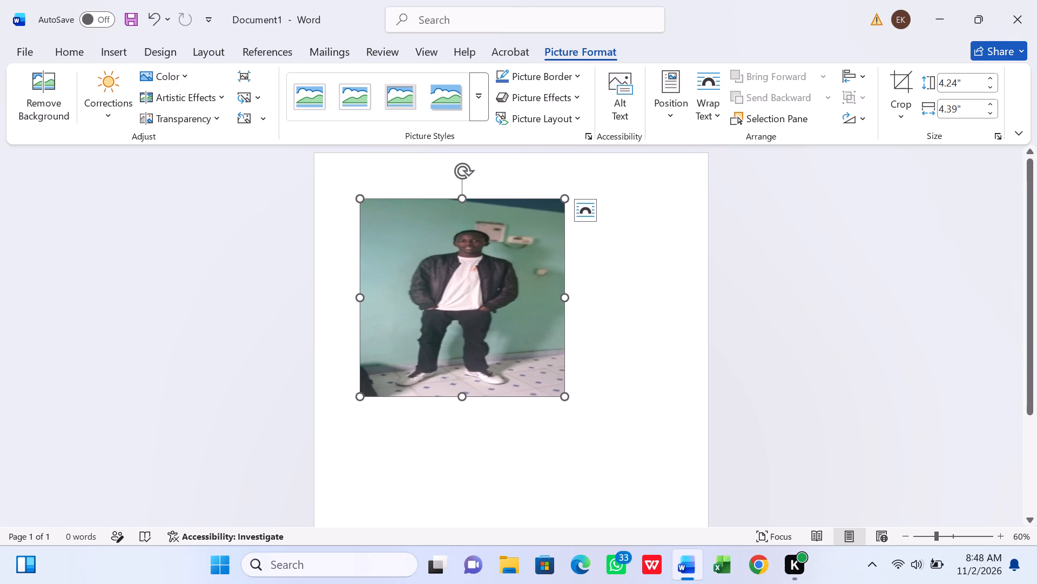
{"action": "left_click_drag", "start_coordinate": [356, 194], "coordinate": [328, 175]}
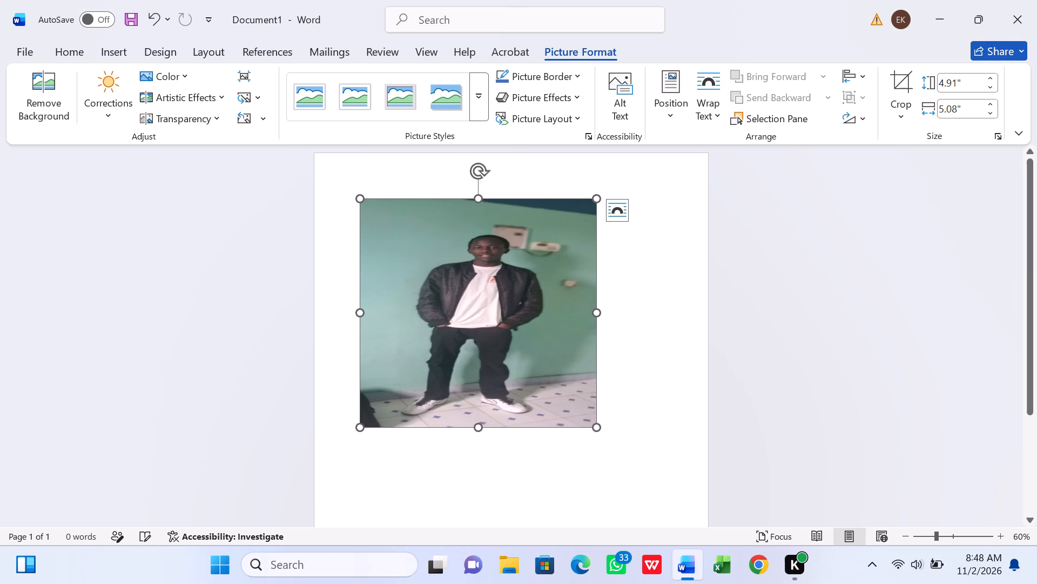
{"action": "left_click_drag", "start_coordinate": [601, 432], "coordinate": [576, 413]}
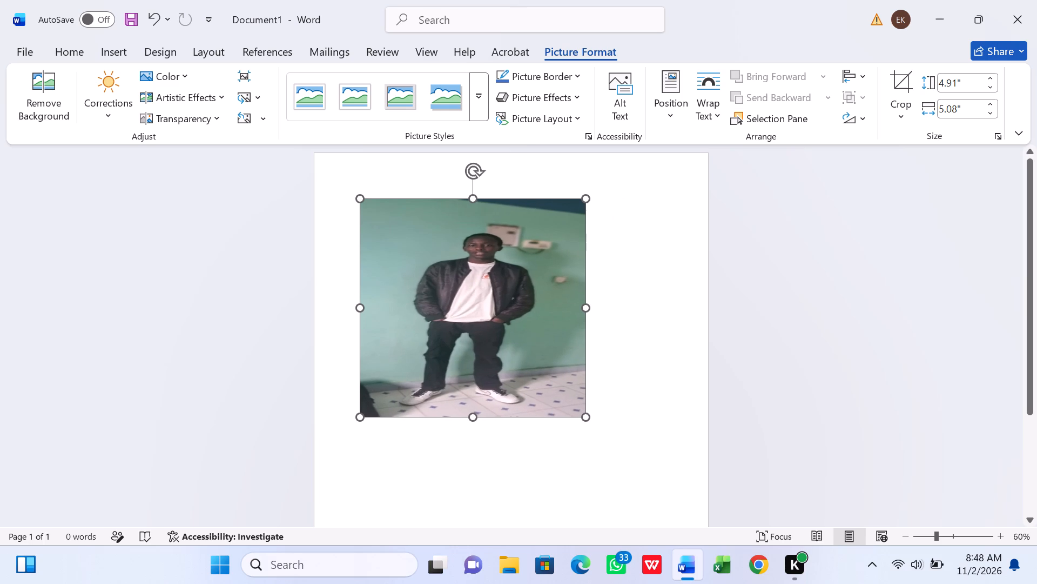
{"action": "left_click_drag", "start_coordinate": [576, 413], "coordinate": [408, 255]}
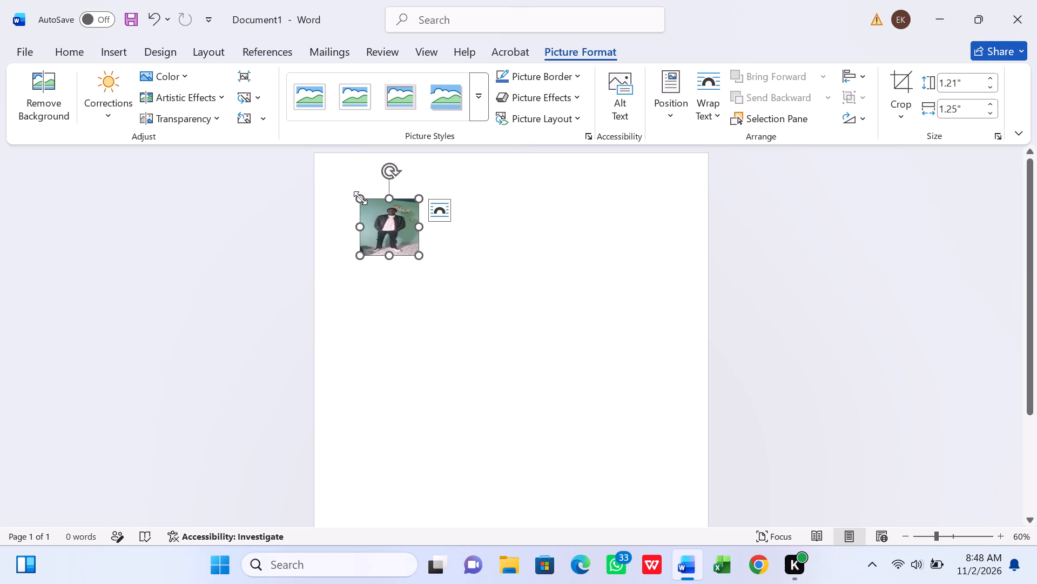
{"action": "left_click_drag", "start_coordinate": [360, 198], "coordinate": [347, 193]}
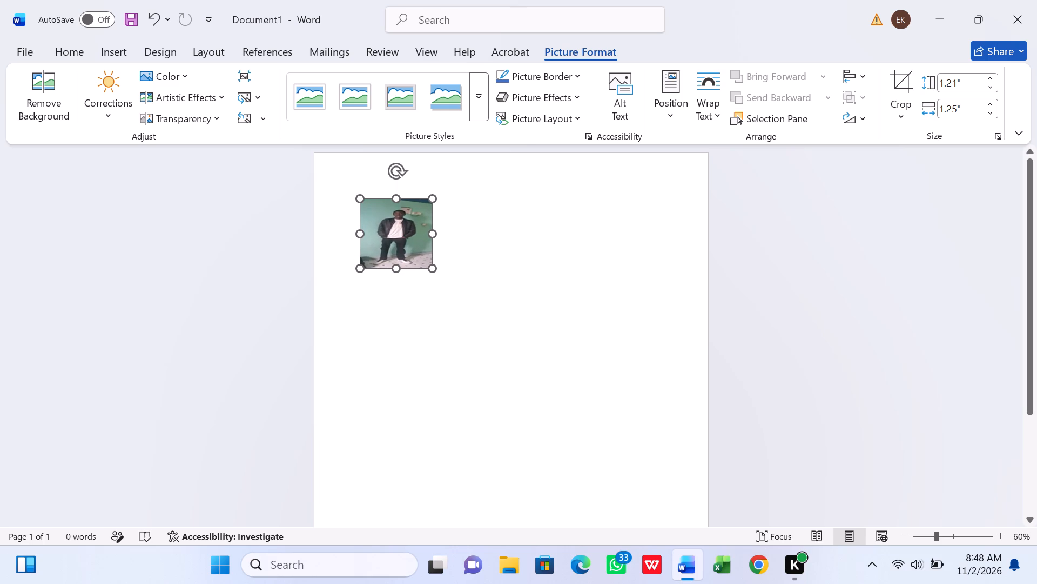
Set the photo's text wrapping to Top and Bottom.
{"action": "left_click", "coordinate": [463, 211]}
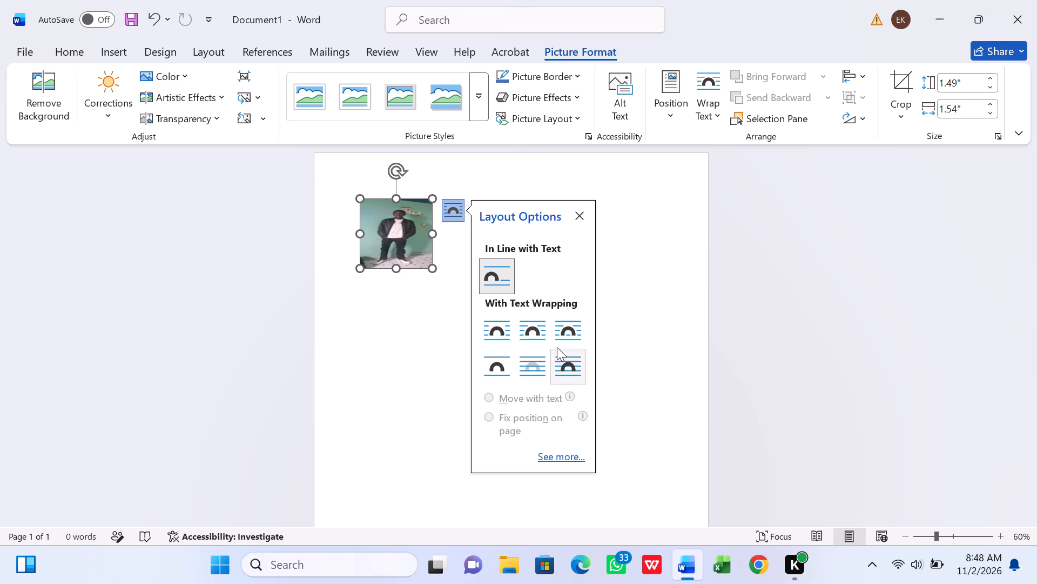
{"action": "left_click", "coordinate": [502, 356]}
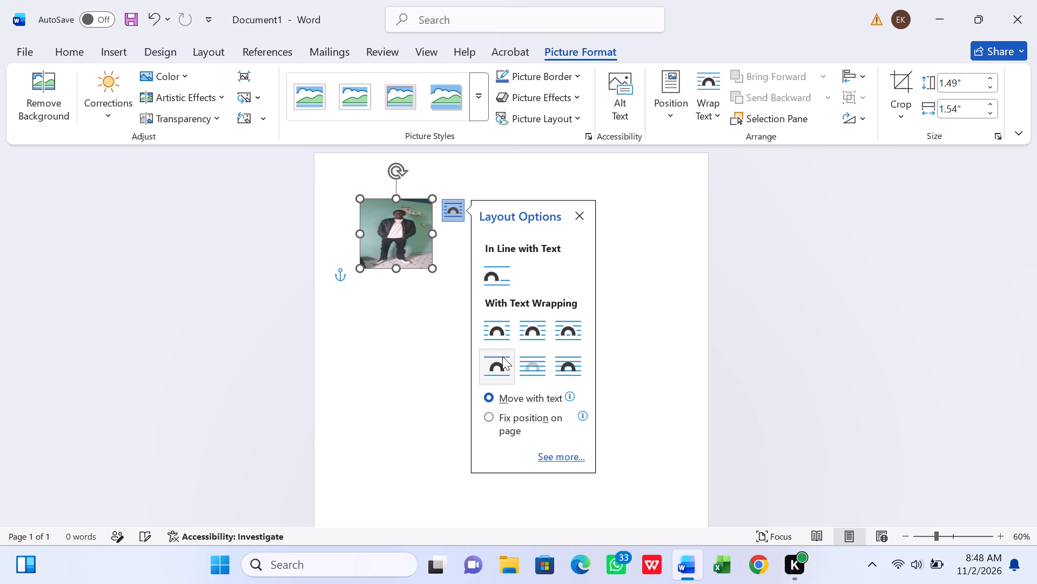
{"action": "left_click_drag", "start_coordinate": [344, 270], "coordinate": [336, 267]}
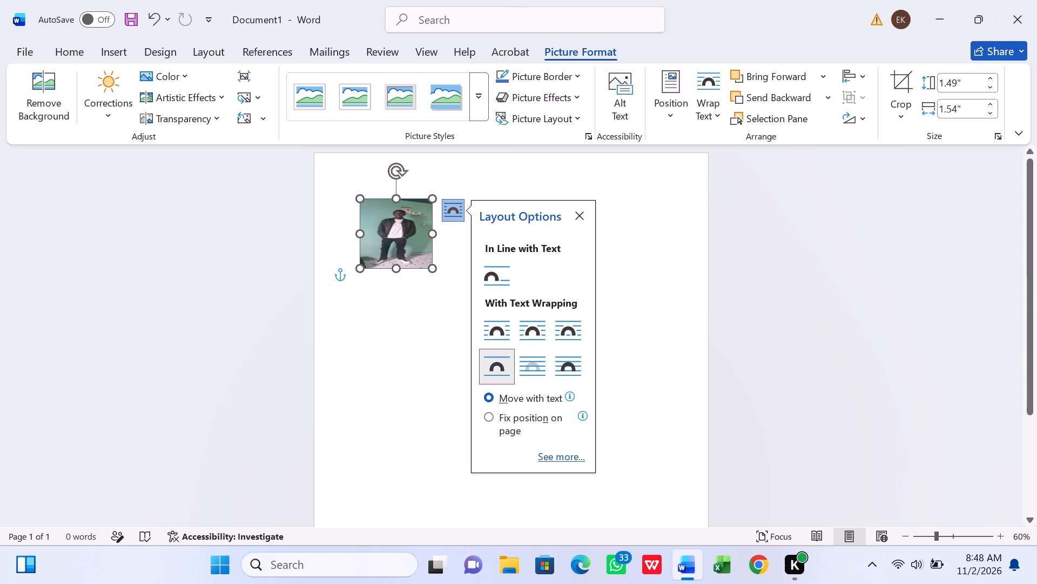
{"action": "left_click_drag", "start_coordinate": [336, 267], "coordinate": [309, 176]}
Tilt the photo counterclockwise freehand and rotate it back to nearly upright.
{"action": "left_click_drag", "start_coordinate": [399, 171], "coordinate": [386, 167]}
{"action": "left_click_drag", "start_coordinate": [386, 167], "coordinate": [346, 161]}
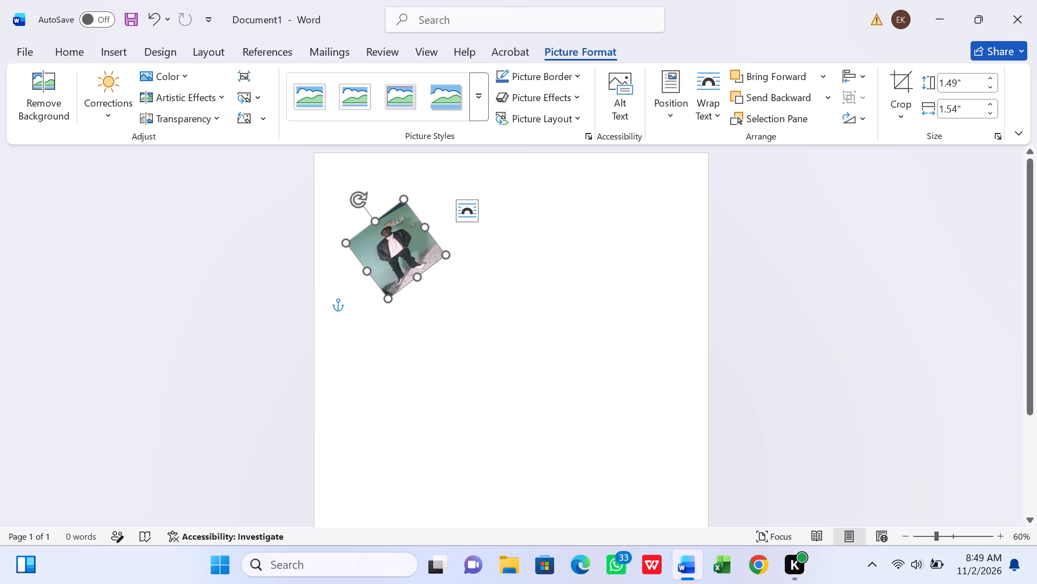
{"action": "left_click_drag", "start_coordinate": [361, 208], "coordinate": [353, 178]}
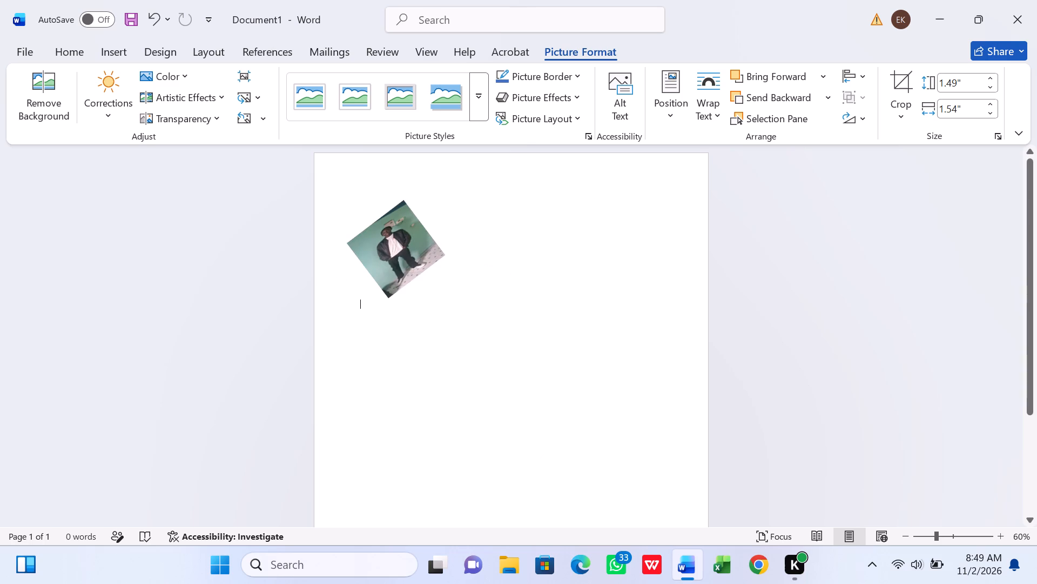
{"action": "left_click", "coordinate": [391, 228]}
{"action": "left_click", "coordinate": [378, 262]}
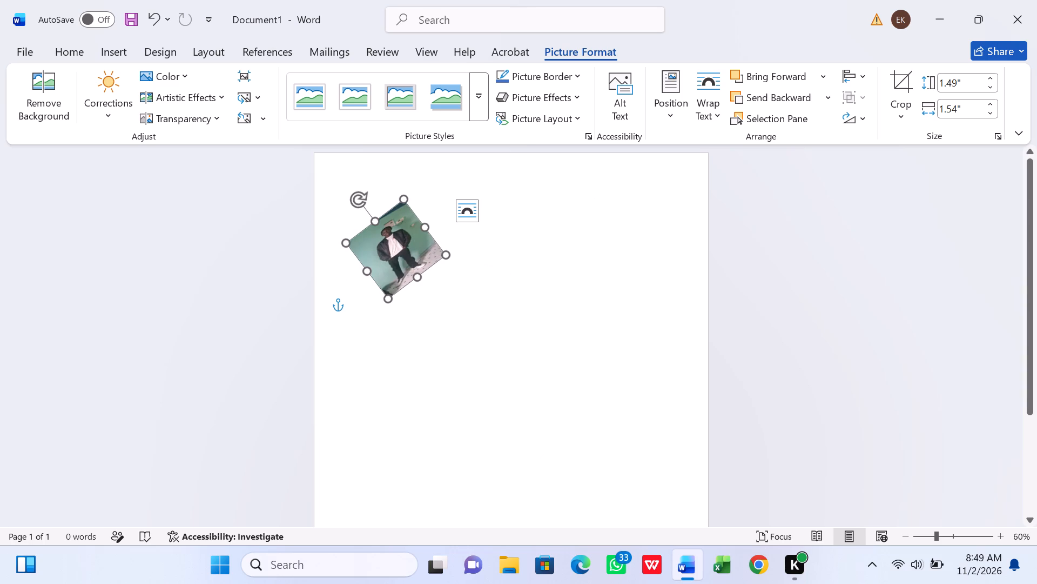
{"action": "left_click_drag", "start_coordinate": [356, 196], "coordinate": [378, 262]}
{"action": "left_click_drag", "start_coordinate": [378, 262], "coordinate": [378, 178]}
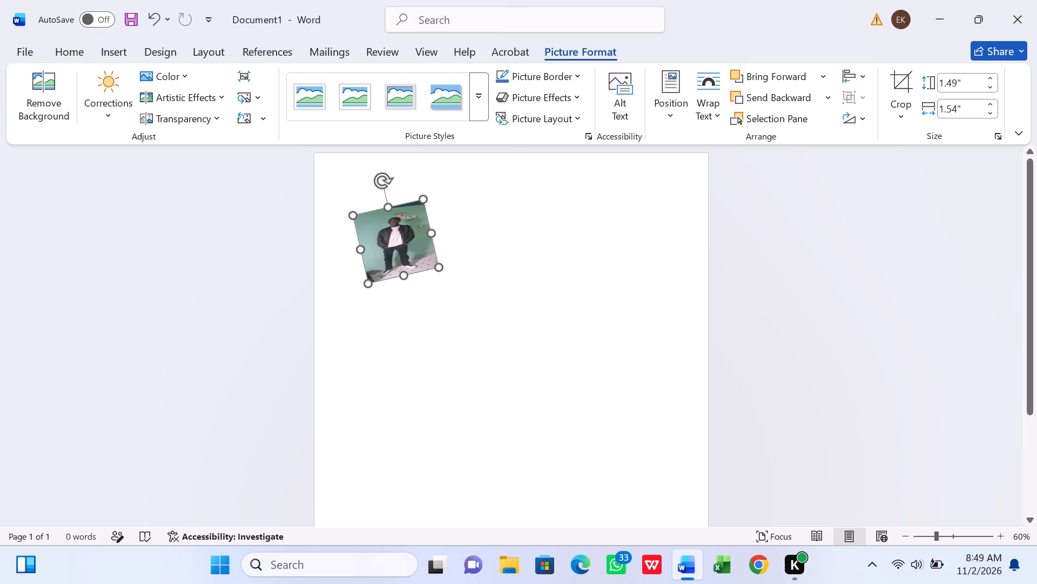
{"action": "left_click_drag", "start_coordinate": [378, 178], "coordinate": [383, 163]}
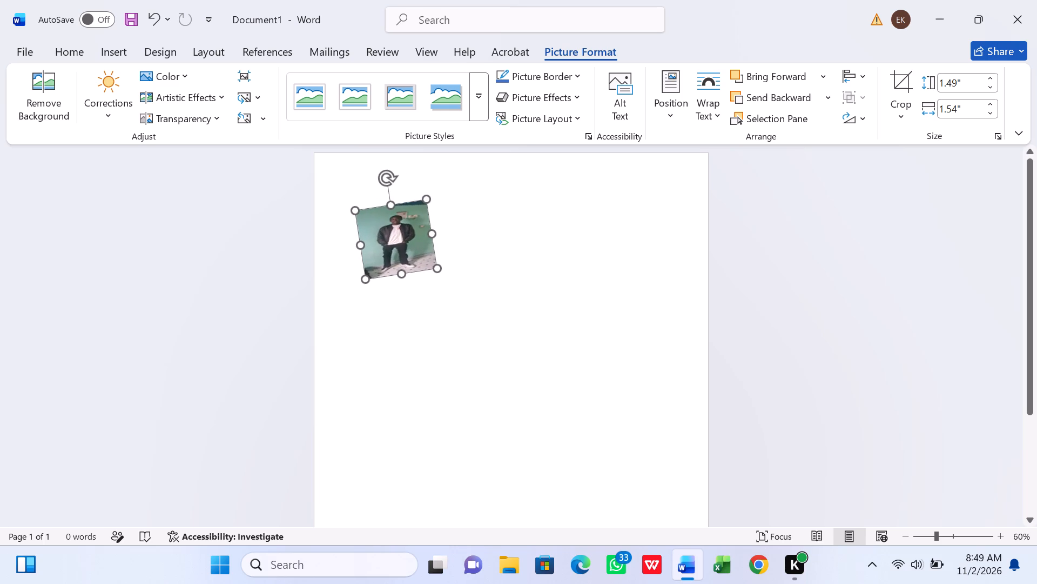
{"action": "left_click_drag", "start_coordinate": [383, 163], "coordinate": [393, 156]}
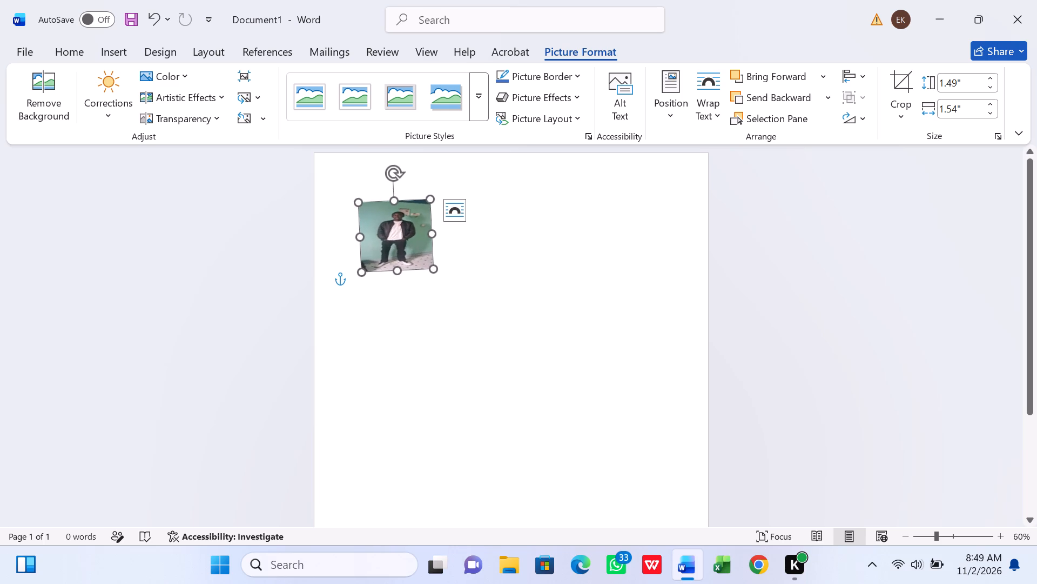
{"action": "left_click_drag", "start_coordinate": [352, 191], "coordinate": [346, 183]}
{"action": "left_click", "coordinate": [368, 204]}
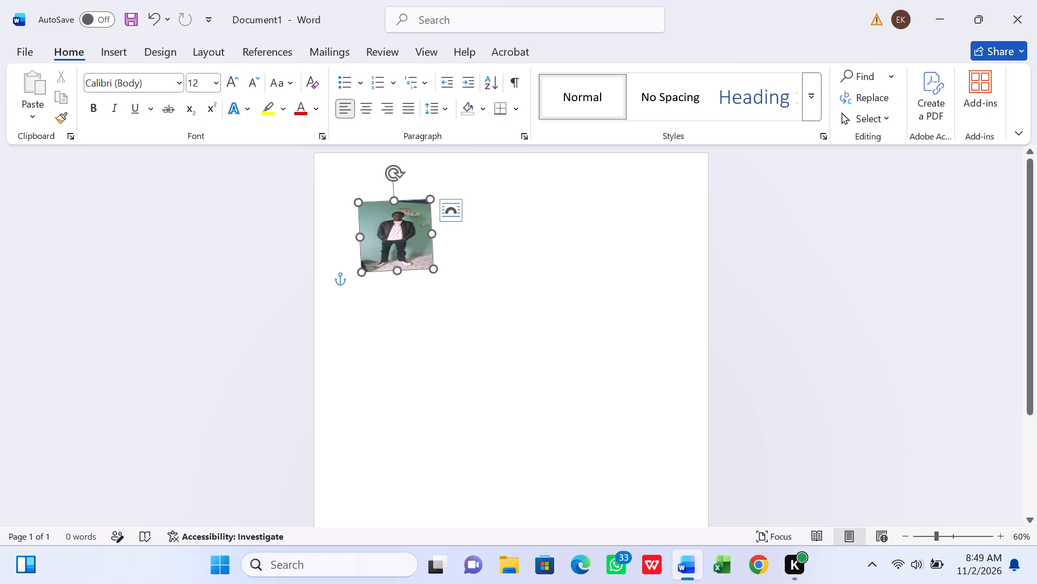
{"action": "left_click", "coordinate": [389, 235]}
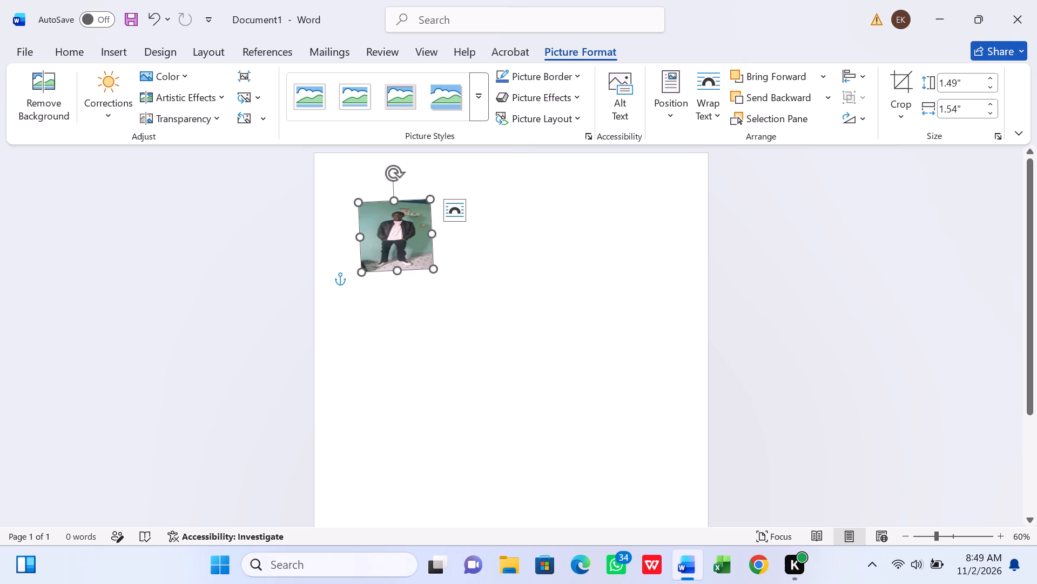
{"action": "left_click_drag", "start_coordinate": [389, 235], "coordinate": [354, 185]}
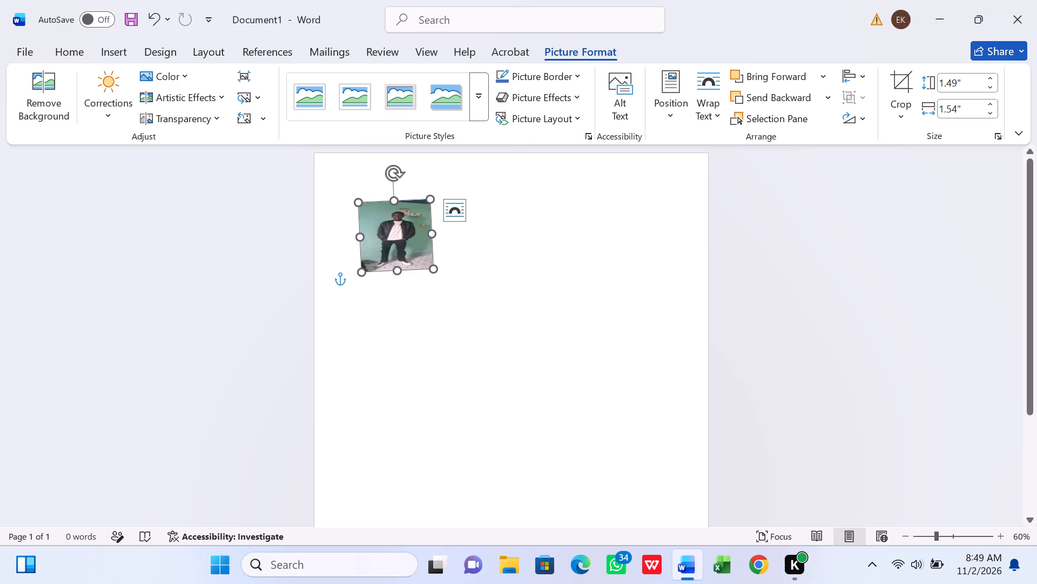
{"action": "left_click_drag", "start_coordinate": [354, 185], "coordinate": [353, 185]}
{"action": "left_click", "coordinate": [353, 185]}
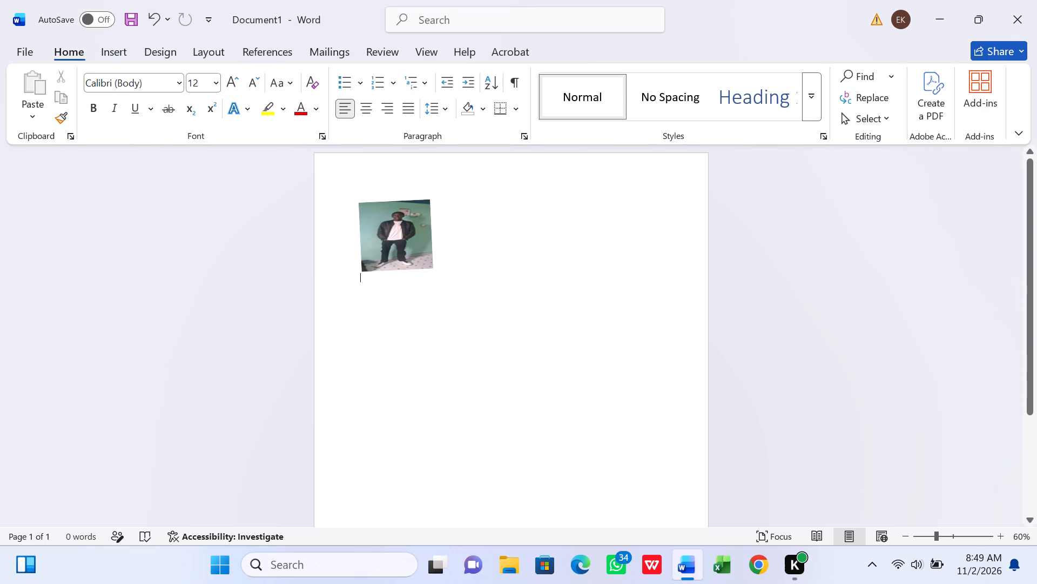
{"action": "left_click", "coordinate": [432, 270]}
Enlarge the photo freehand to about 2.14" high and 2.21" wide.
{"action": "left_click", "coordinate": [409, 255]}
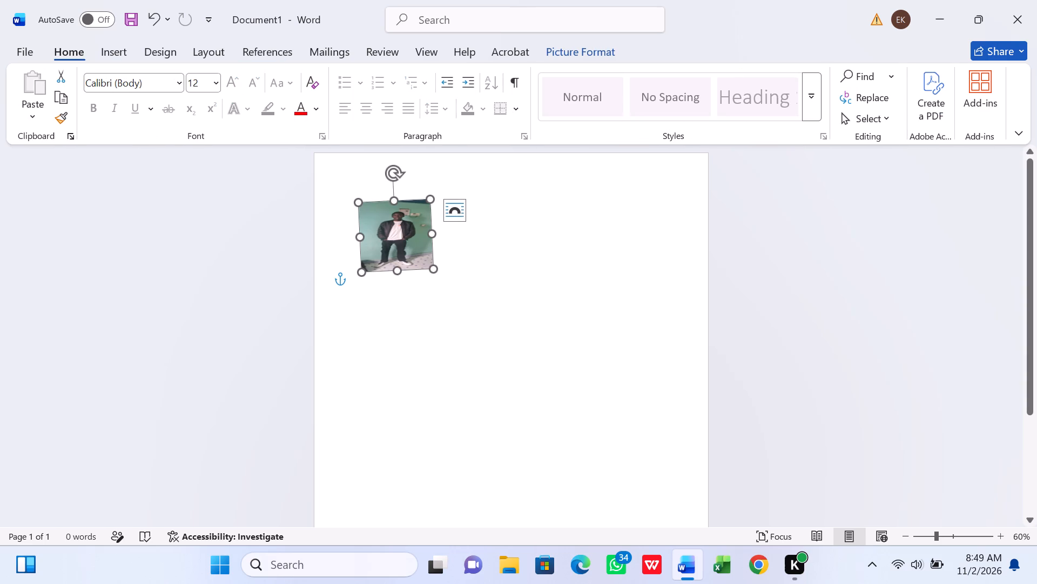
{"action": "left_click_drag", "start_coordinate": [360, 268], "coordinate": [353, 258]}
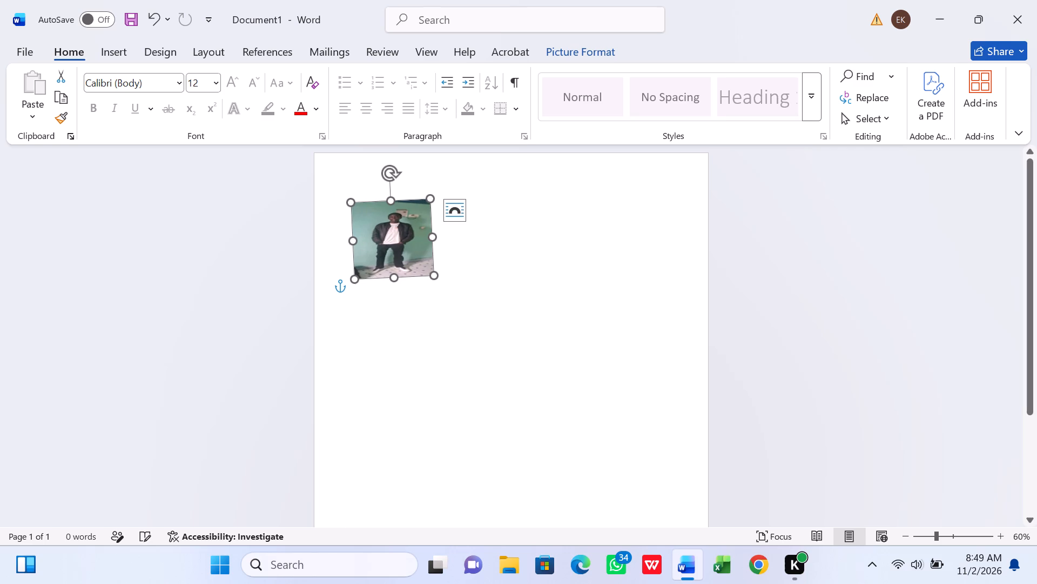
{"action": "left_click_drag", "start_coordinate": [354, 278], "coordinate": [346, 242]}
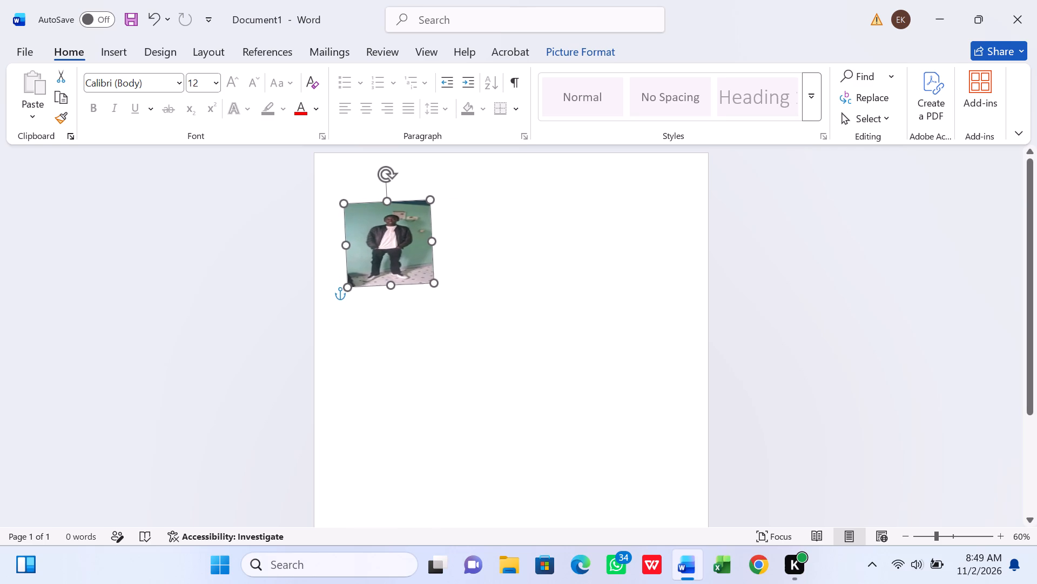
{"action": "left_click_drag", "start_coordinate": [346, 242], "coordinate": [341, 227]}
{"action": "left_click_drag", "start_coordinate": [432, 284], "coordinate": [414, 300]}
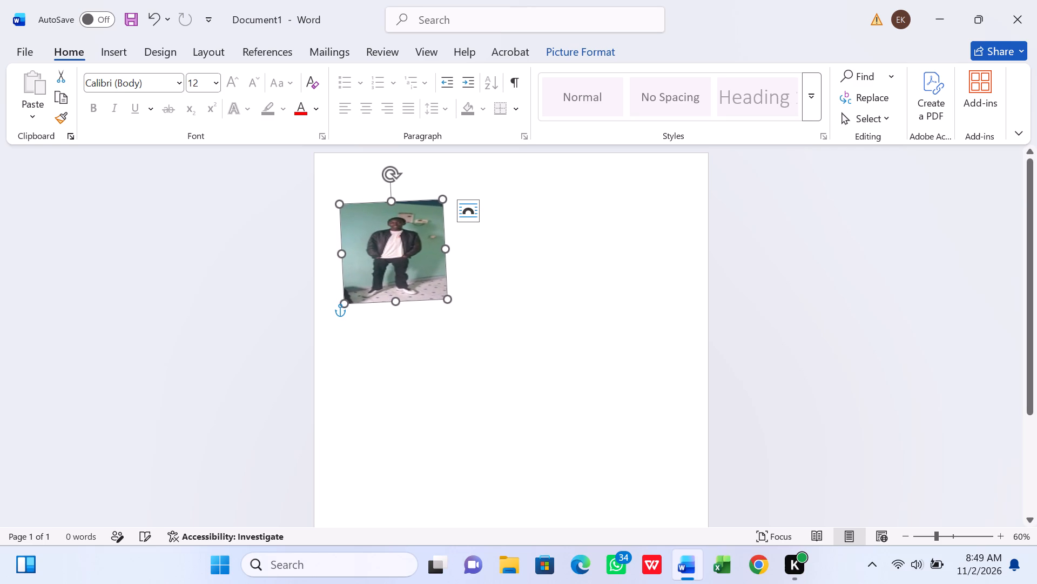
Rotate the slightly tilted photo clockwise until it stands exactly upright.
{"action": "left_click", "coordinate": [394, 178]}
{"action": "left_click", "coordinate": [394, 178]}
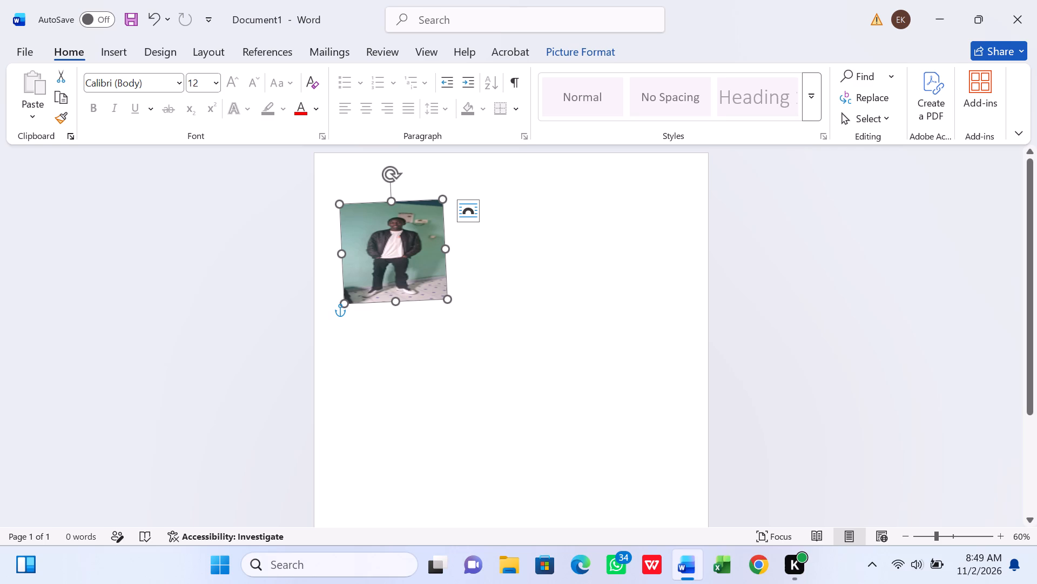
{"action": "left_click_drag", "start_coordinate": [394, 178], "coordinate": [400, 178]}
{"action": "double_click", "coordinate": [400, 178]}
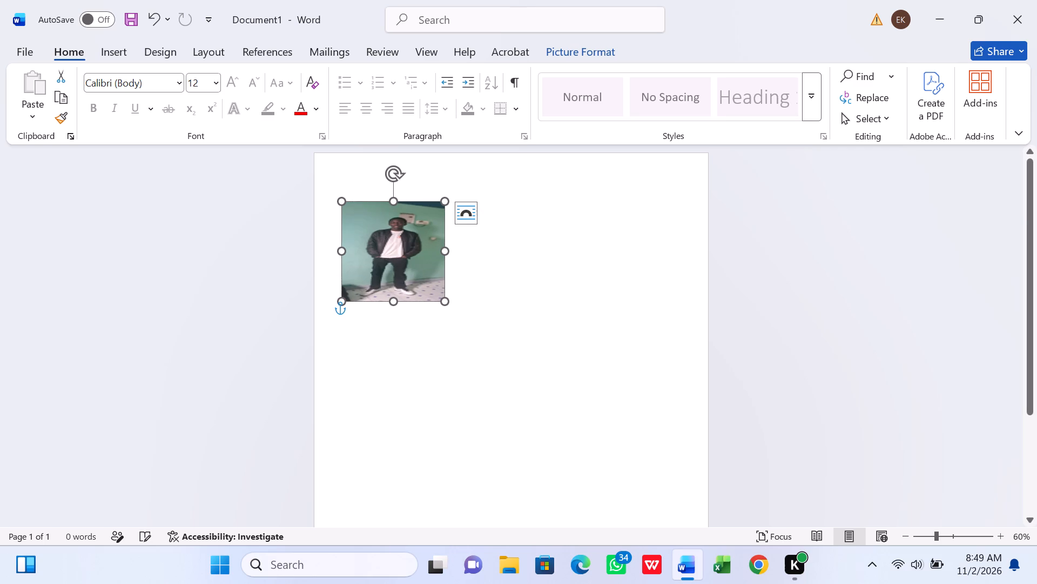
{"action": "left_click_drag", "start_coordinate": [400, 178], "coordinate": [402, 178]}
{"action": "left_click_drag", "start_coordinate": [402, 178], "coordinate": [405, 178]}
{"action": "left_click_drag", "start_coordinate": [401, 174], "coordinate": [394, 169]}
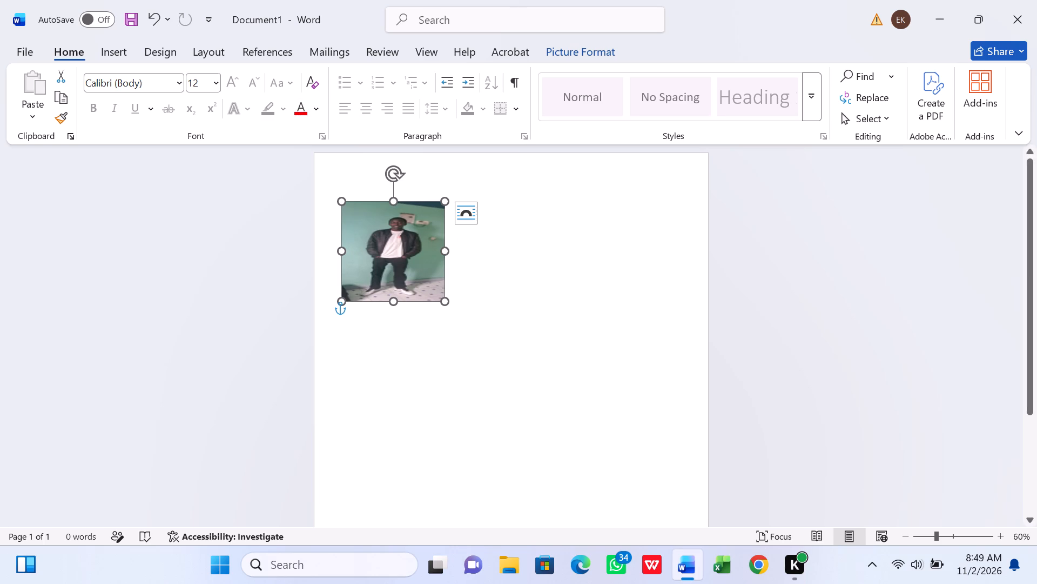
Apply the oval picture style with a thick black border and a shadow beneath to the photo.
{"action": "left_click", "coordinate": [574, 40]}
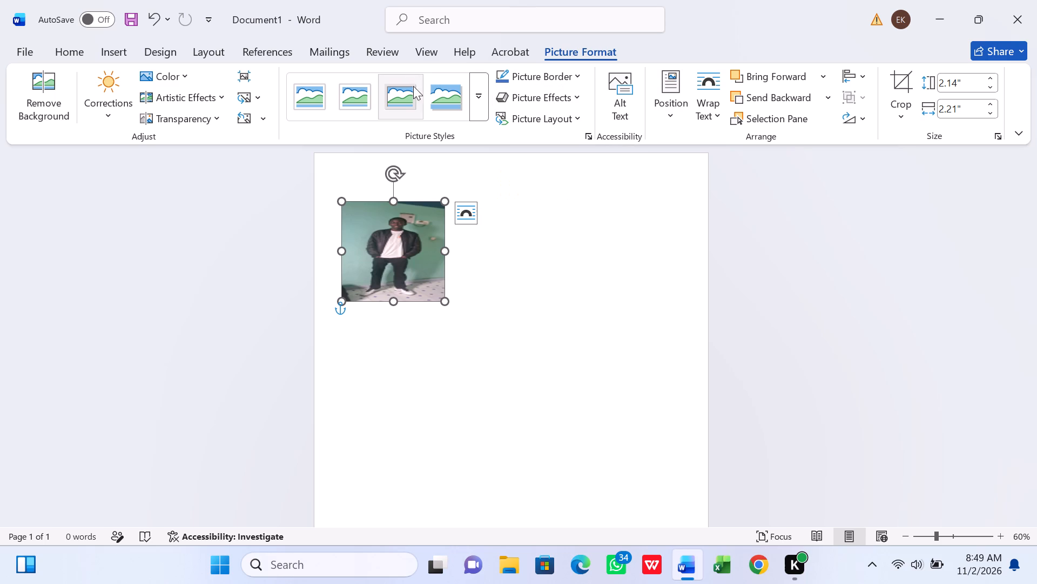
{"action": "left_click", "coordinate": [479, 92]}
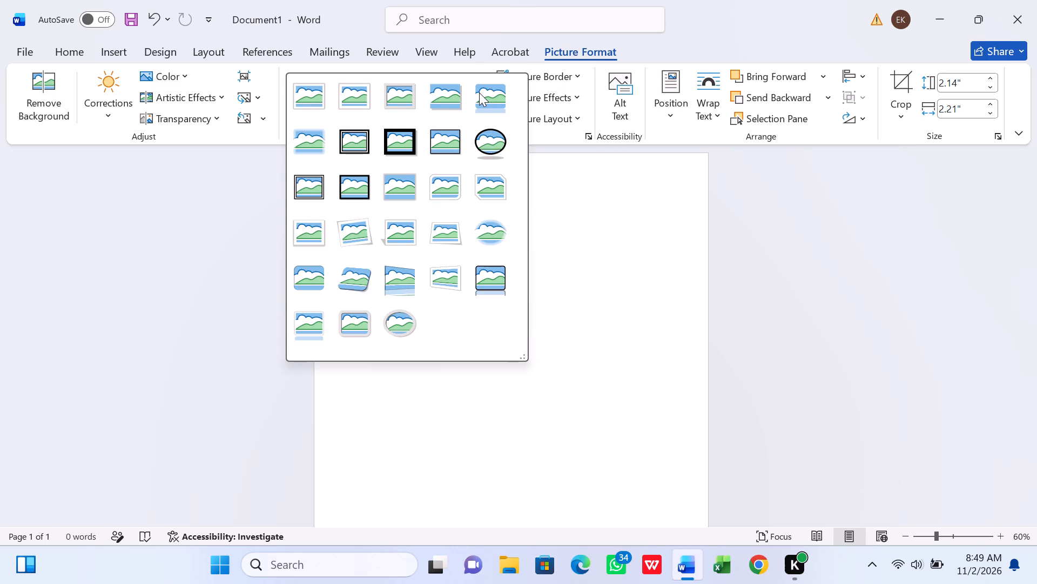
{"action": "left_click", "coordinate": [489, 138]}
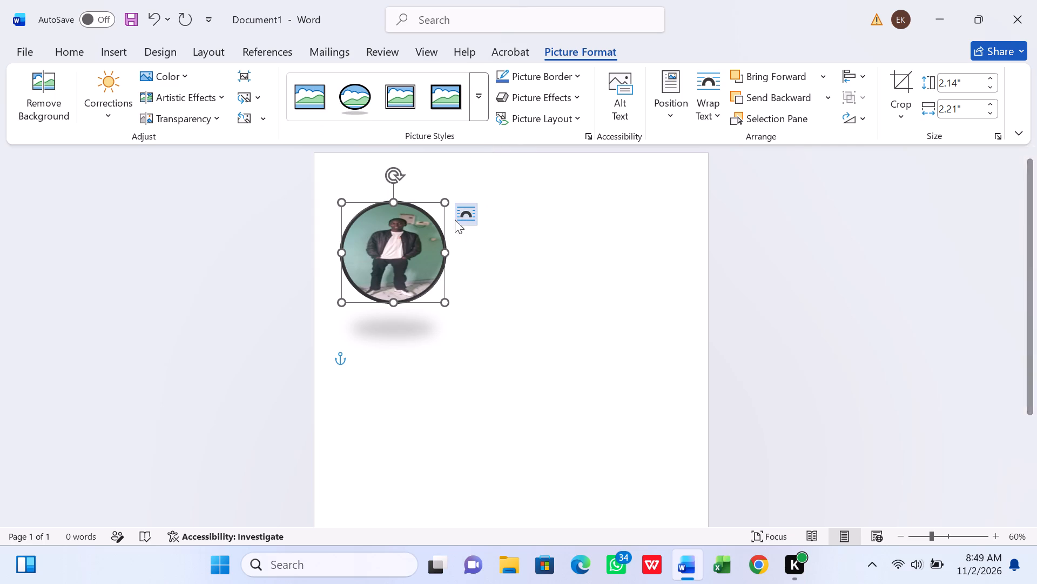
{"action": "left_click", "coordinate": [453, 228]}
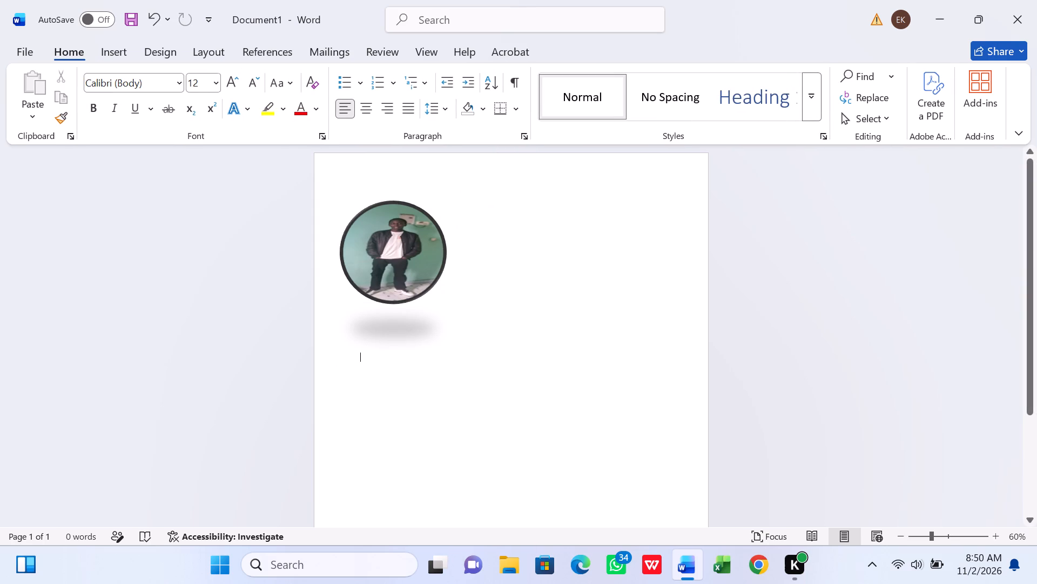
Enter the text "email" on the line below the photo.
{"action": "left_click", "coordinate": [513, 220]}
{"action": "left_click", "coordinate": [374, 331]}
{"action": "type", "text": "email"}
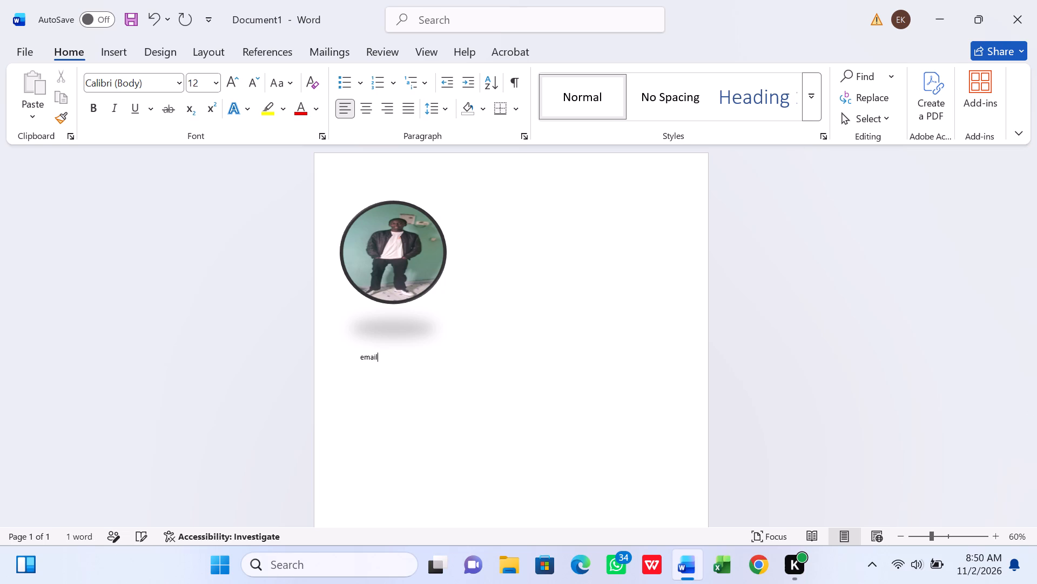
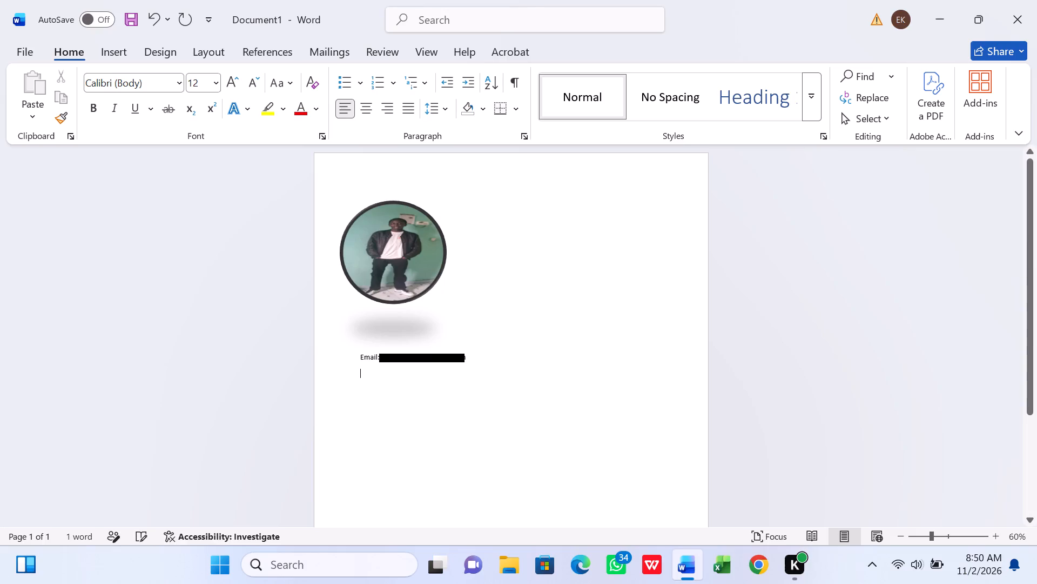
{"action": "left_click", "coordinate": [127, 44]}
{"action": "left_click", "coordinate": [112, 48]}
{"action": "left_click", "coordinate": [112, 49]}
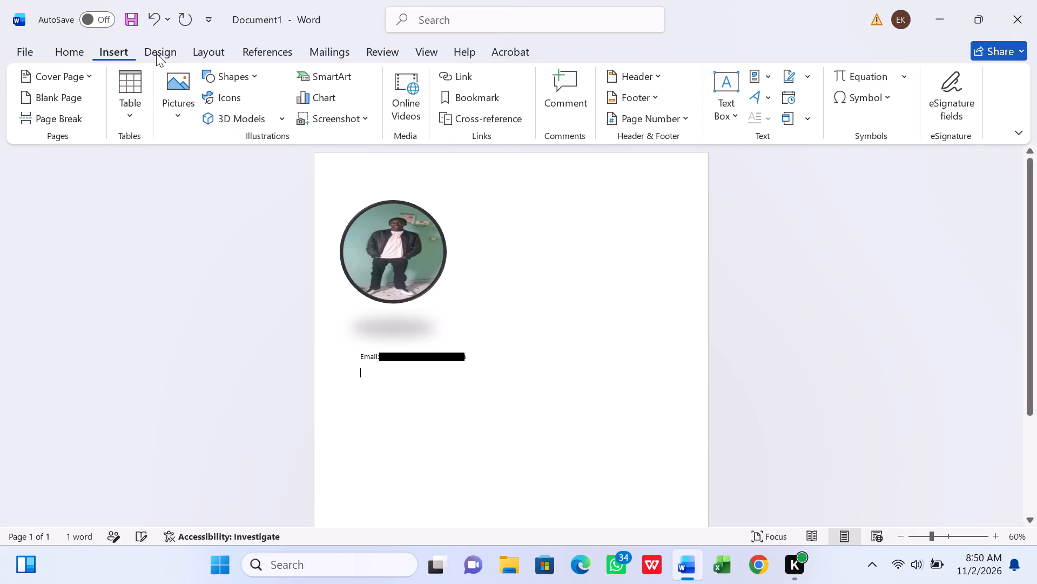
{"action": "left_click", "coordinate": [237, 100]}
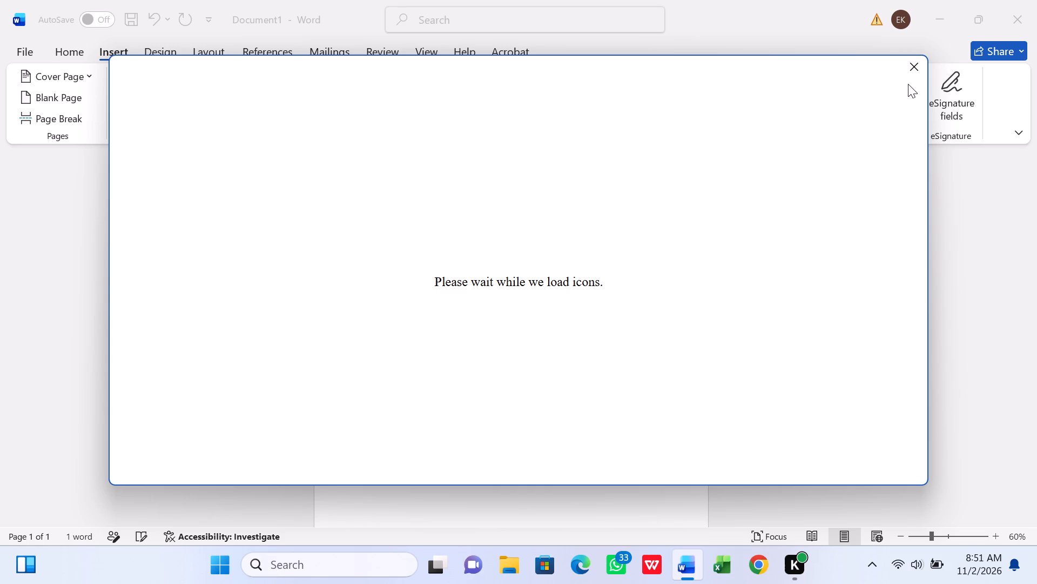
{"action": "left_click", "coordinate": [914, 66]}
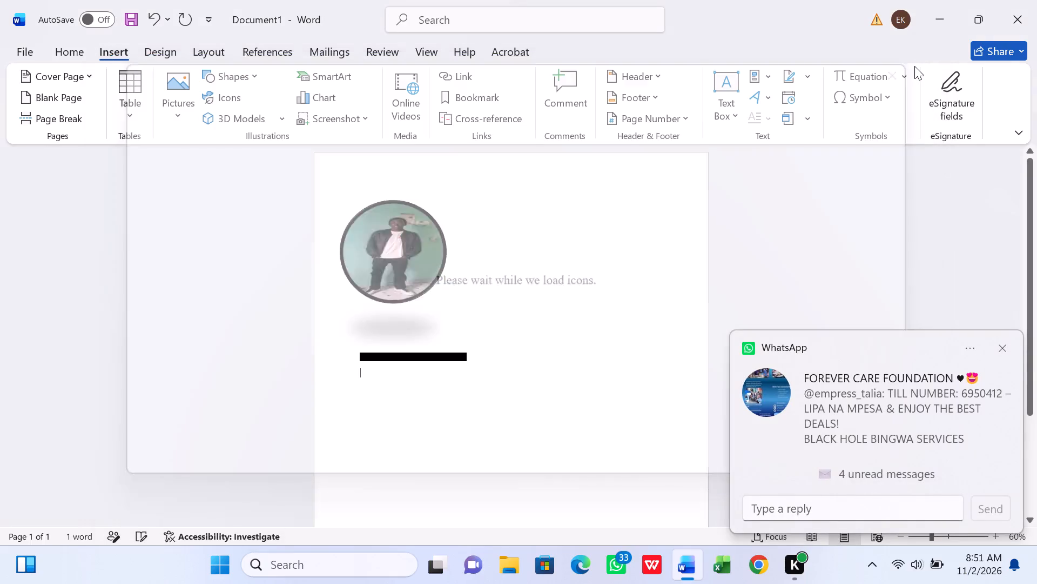
Enter the label "Phone;" on the line below the email entry and start a new line beneath it.
{"action": "left_click", "coordinate": [481, 383]}
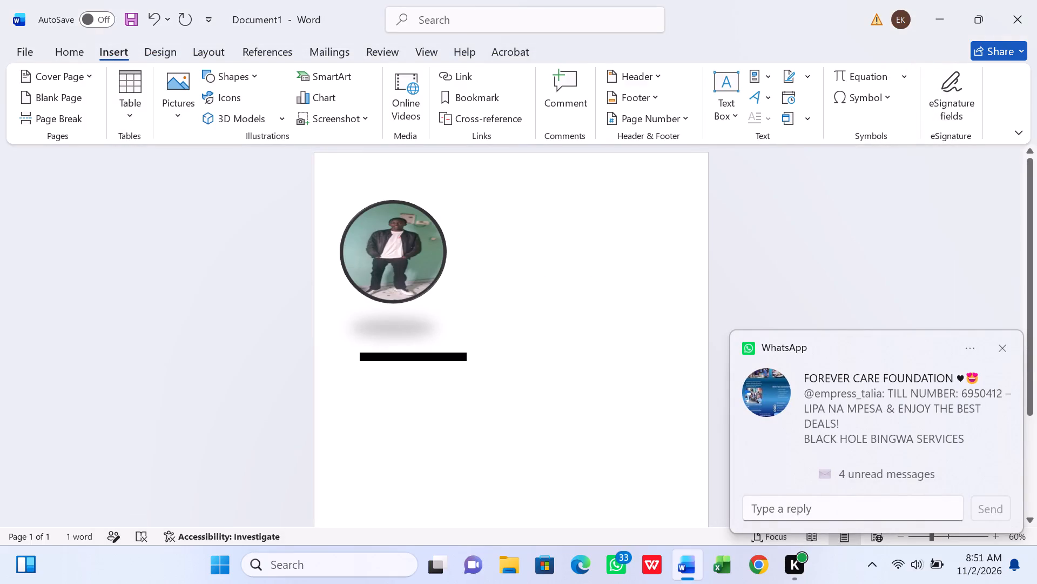
{"action": "left_click", "coordinate": [359, 376]}
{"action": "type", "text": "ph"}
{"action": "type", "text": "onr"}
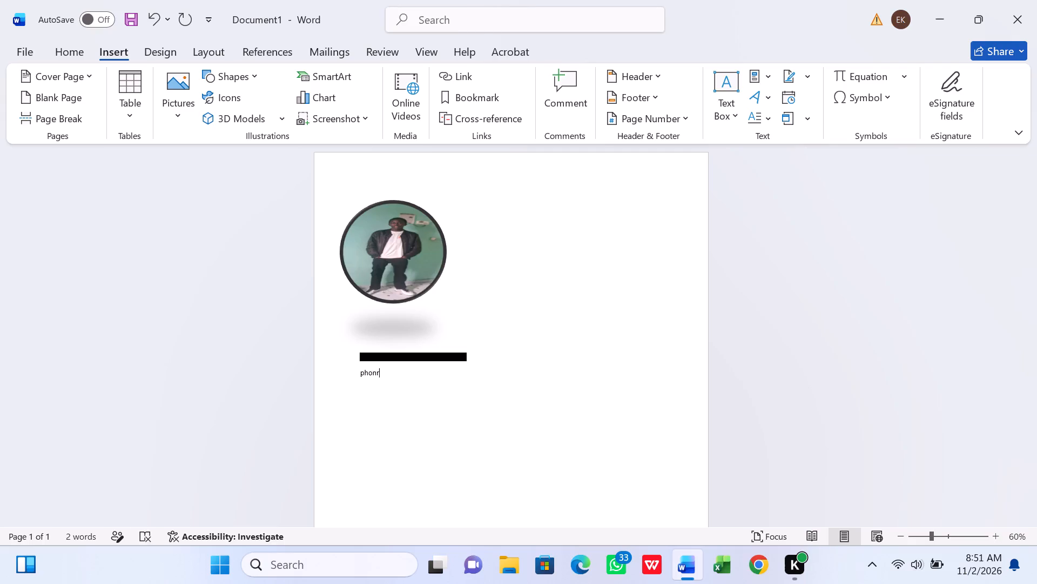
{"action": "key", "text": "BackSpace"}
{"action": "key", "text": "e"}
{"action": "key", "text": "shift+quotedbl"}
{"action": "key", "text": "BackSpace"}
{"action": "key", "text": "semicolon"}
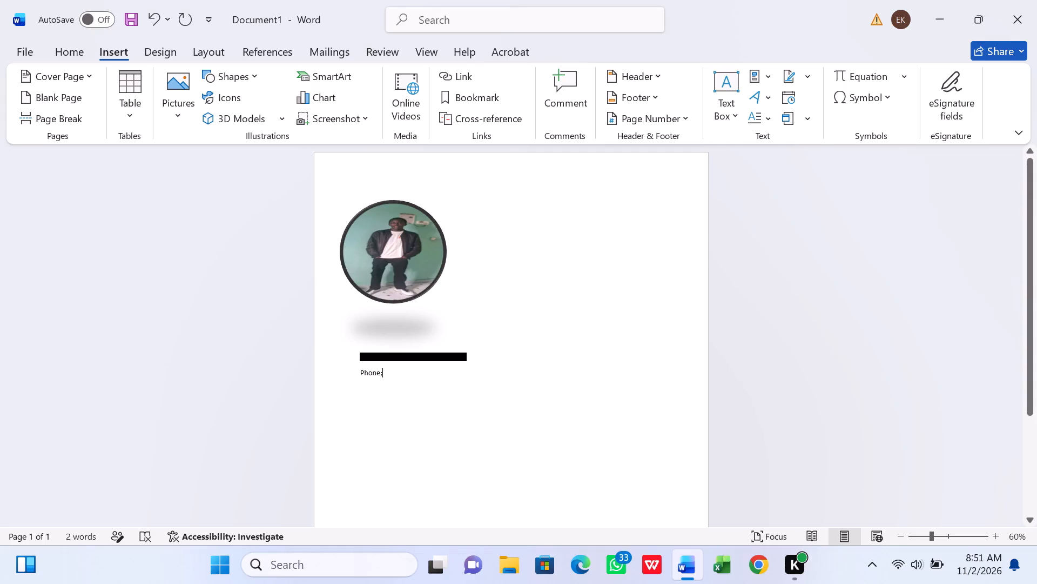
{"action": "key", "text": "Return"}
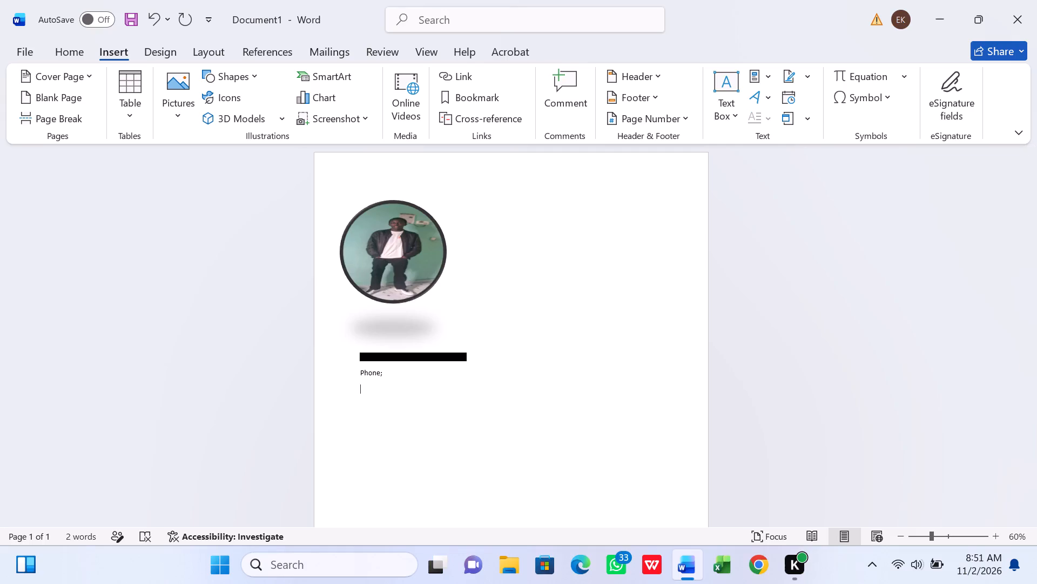
Enter the section heading "Personal information" on the empty line below the phone line.
{"action": "type", "text": "per"}
{"action": "type", "text": "sonal inforn"}
{"action": "type", "text": "ma"}
{"action": "key", "text": "t"}
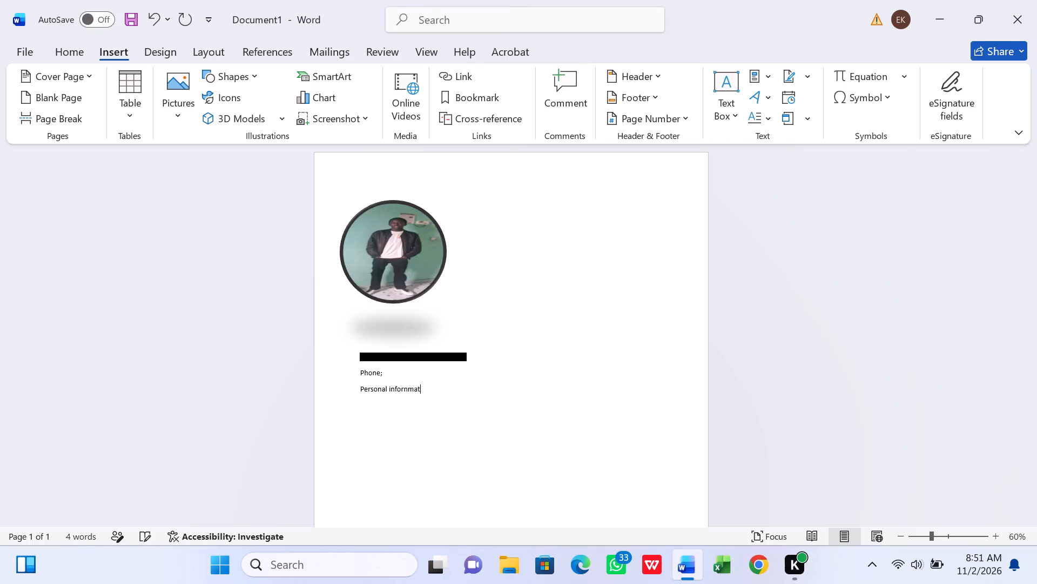
{"action": "type", "text": "ion"}
Format the "Personal information" heading as bold, italic and underlined.
{"action": "left_click_drag", "start_coordinate": [435, 393], "coordinate": [228, 417]}
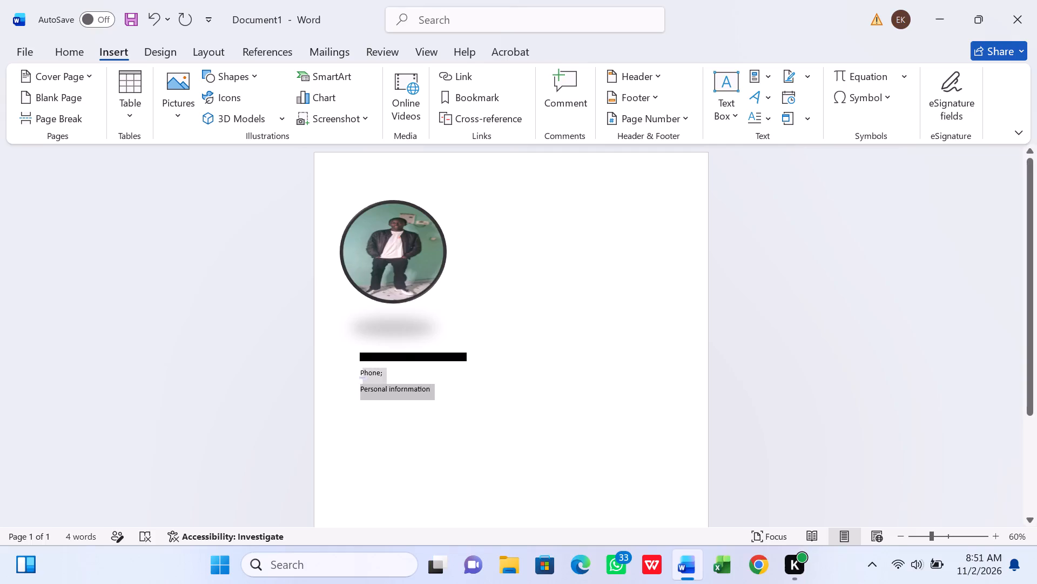
{"action": "left_click_drag", "start_coordinate": [228, 417], "coordinate": [222, 418]}
{"action": "left_click", "coordinate": [660, 370]}
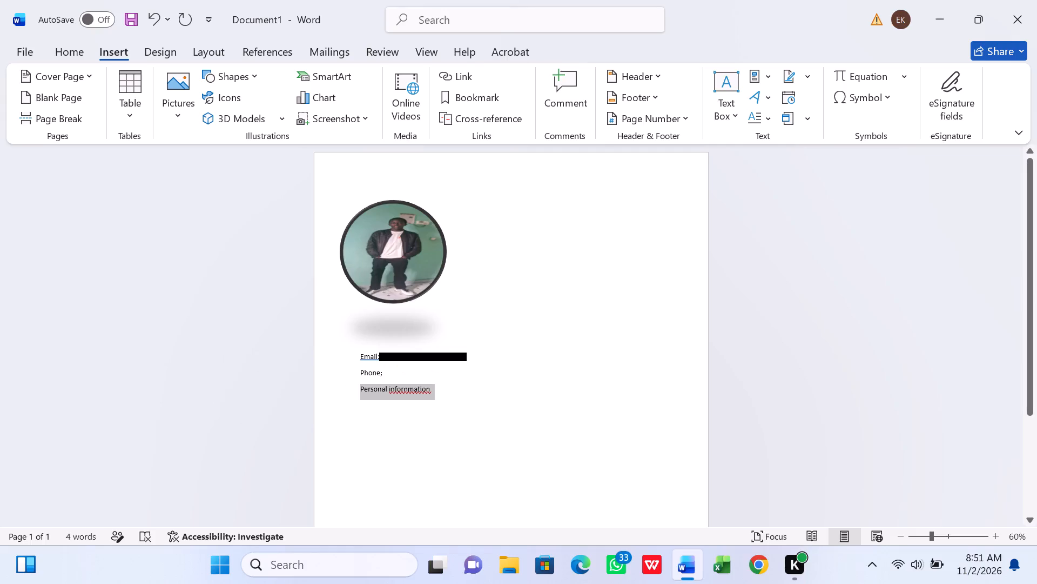
{"action": "left_click_drag", "start_coordinate": [434, 388], "coordinate": [349, 410]}
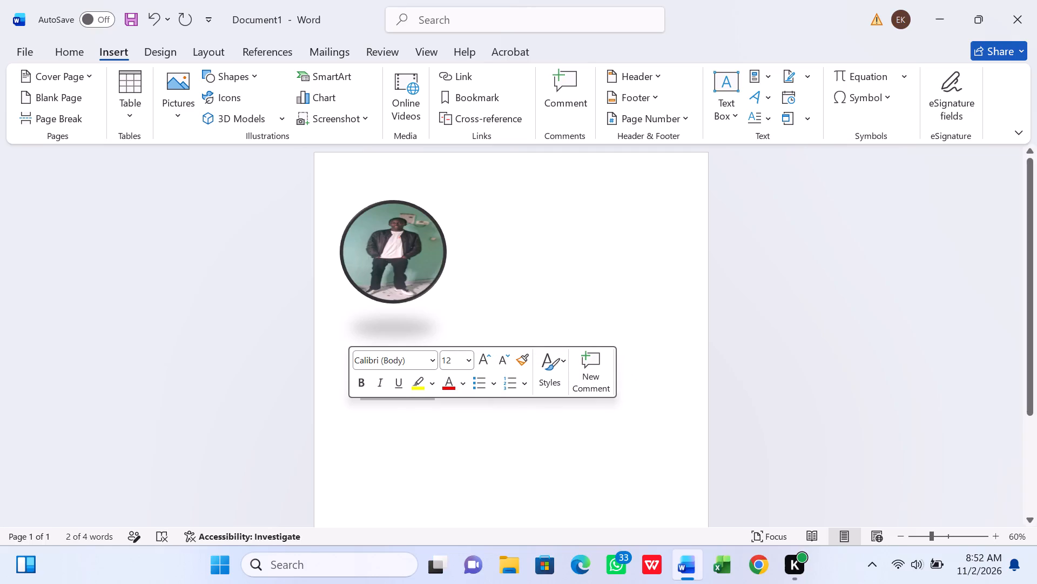
{"action": "left_click", "coordinate": [380, 420], "text": "ctrl"}
{"action": "key", "text": "ctrl+c"}
{"action": "left_click", "coordinate": [454, 402]}
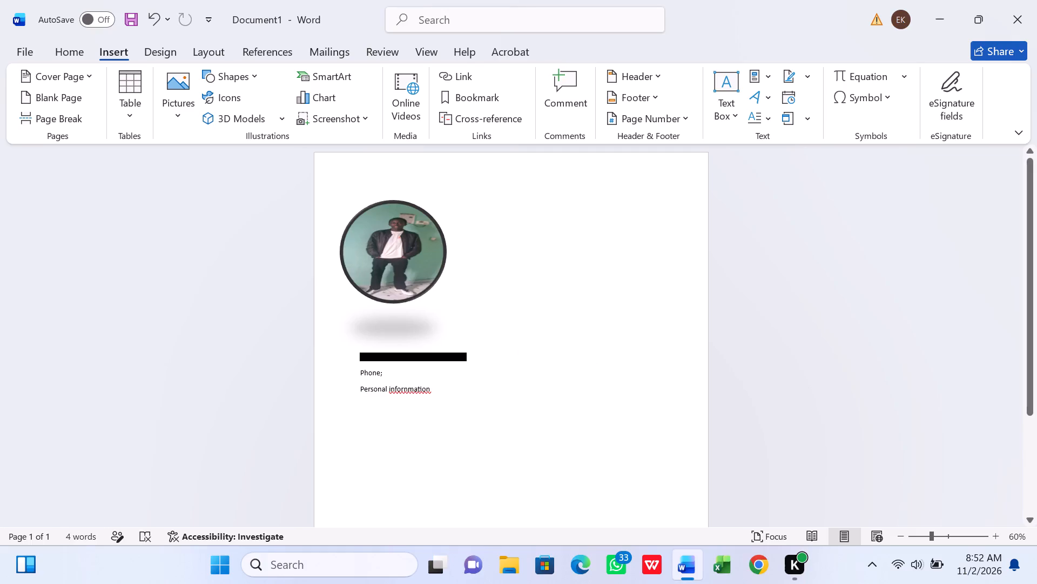
{"action": "left_click", "coordinate": [436, 390]}
{"action": "double_click", "coordinate": [412, 390]}
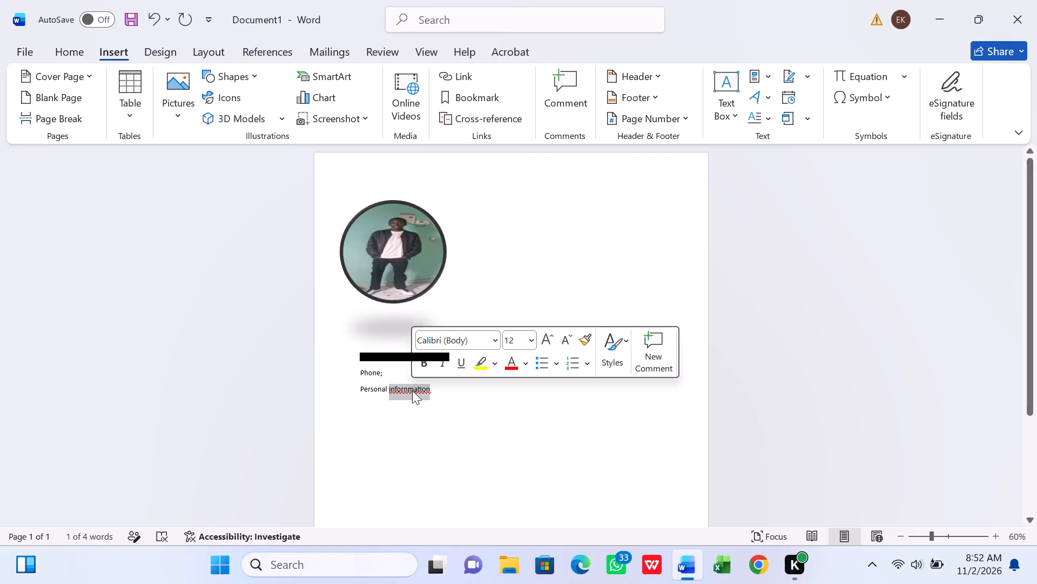
{"action": "double_click", "coordinate": [412, 390]}
{"action": "triple_click", "coordinate": [412, 390]}
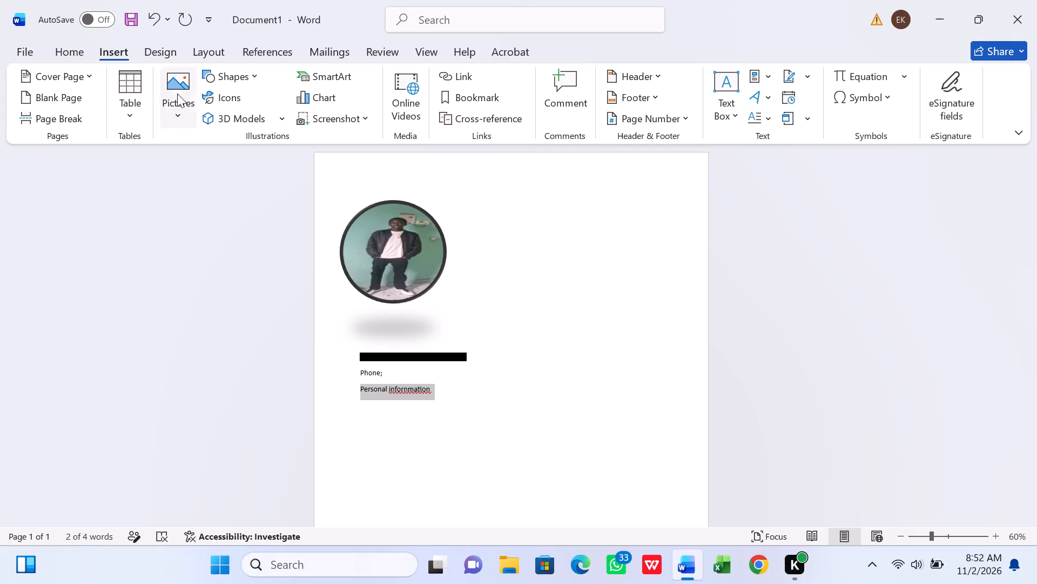
{"action": "left_click", "coordinate": [71, 43]}
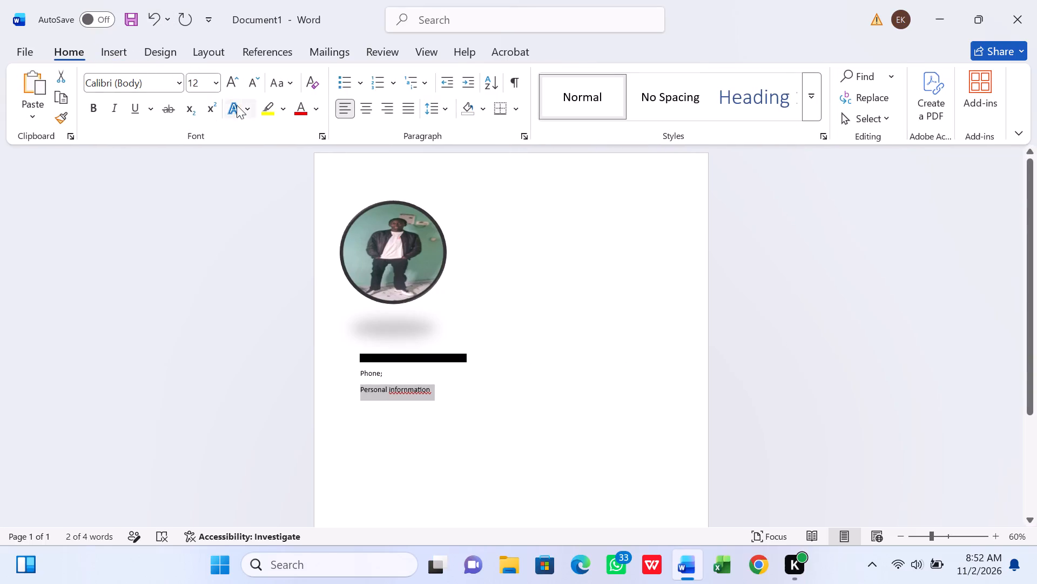
{"action": "left_click", "coordinate": [97, 108]}
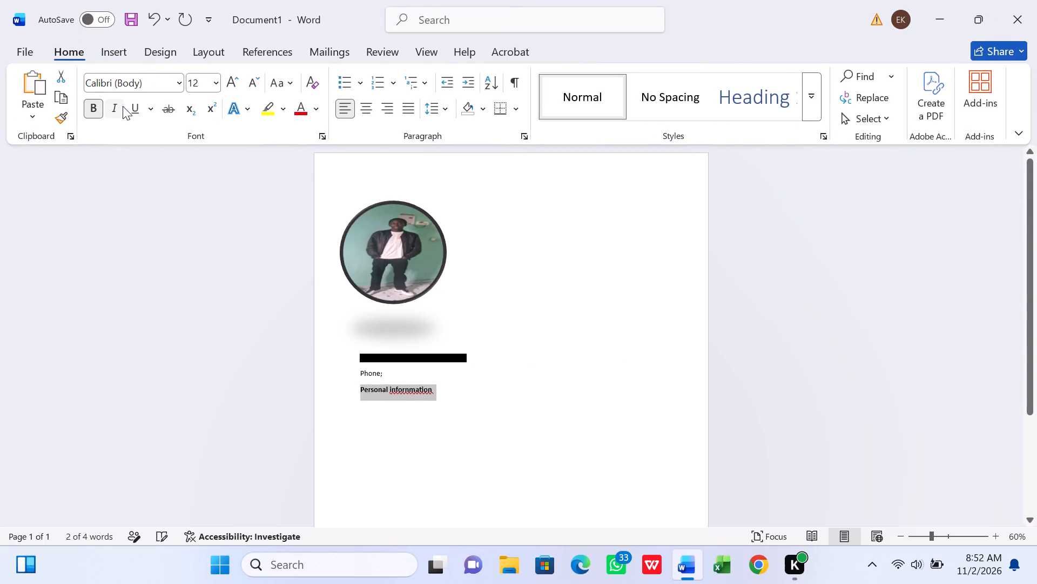
{"action": "left_click", "coordinate": [123, 106]}
{"action": "left_click", "coordinate": [136, 106]}
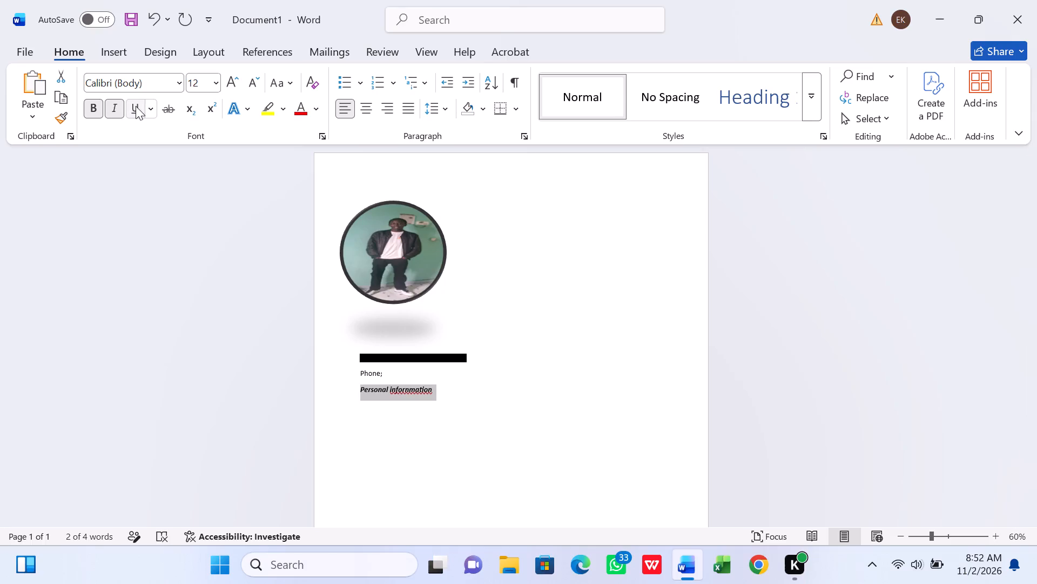
{"action": "left_click", "coordinate": [453, 393]}
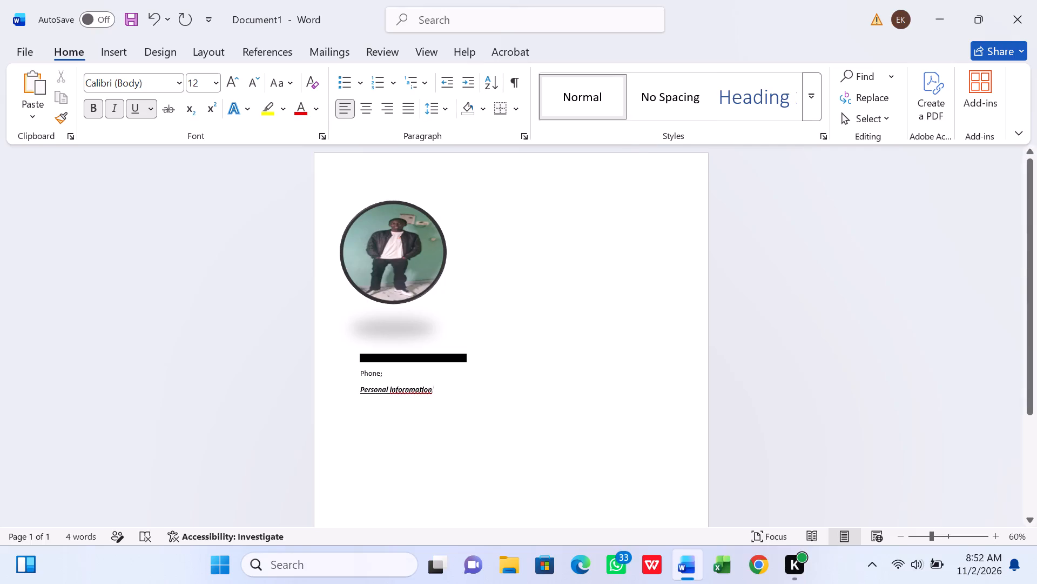
Add the heading "Educational background" on a new line below "Personal information", without bold, italic or underline.
{"action": "left_click", "coordinate": [443, 392]}
{"action": "key", "text": "Return"}
{"action": "left_click", "coordinate": [93, 112]}
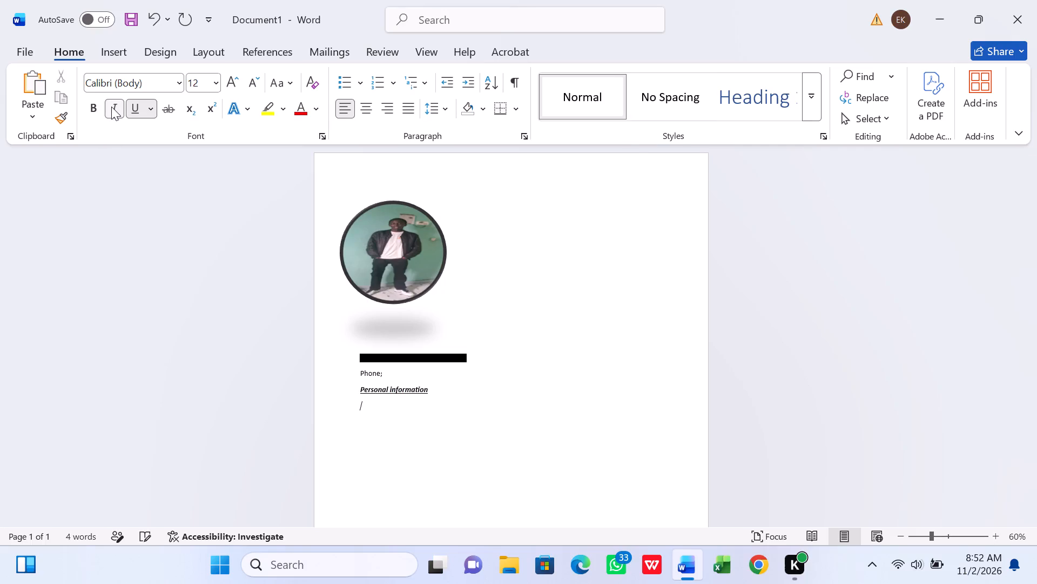
{"action": "left_click", "coordinate": [111, 107]}
{"action": "left_click", "coordinate": [136, 107]}
{"action": "type", "text": "educa"}
{"action": "type", "text": "tio"}
{"action": "type", "text": "nal backgrou"}
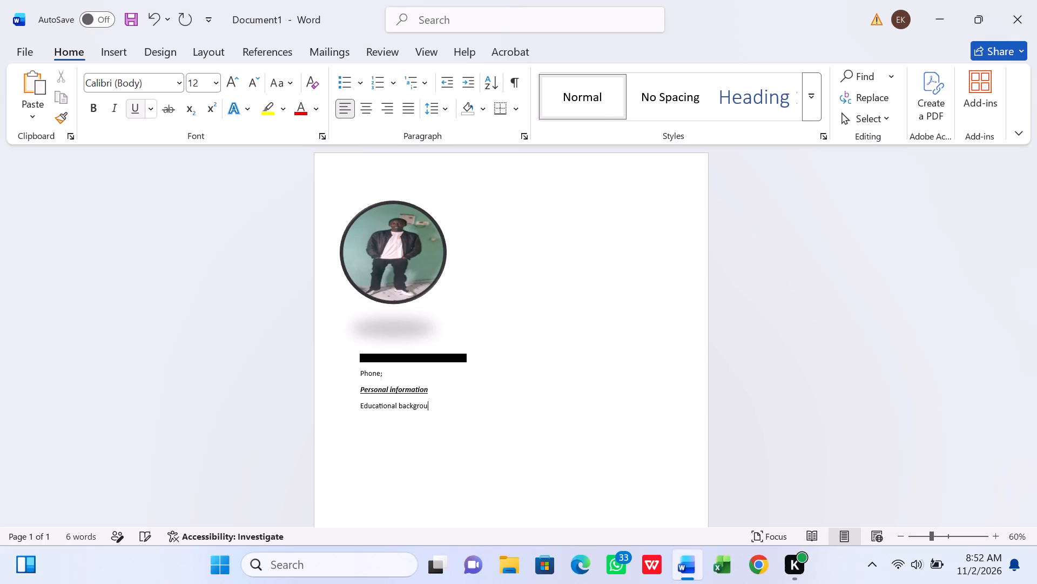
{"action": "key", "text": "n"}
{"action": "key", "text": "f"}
Finish the heading text below "Personal information" so it reads "Educational background".
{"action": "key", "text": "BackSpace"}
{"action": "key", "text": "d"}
Format the "Educational background" heading as bold, italic and underlined.
{"action": "scroll", "coordinate": [129, 115], "scroll_direction": "up", "scroll_amount": 1, "text": "ctrl"}
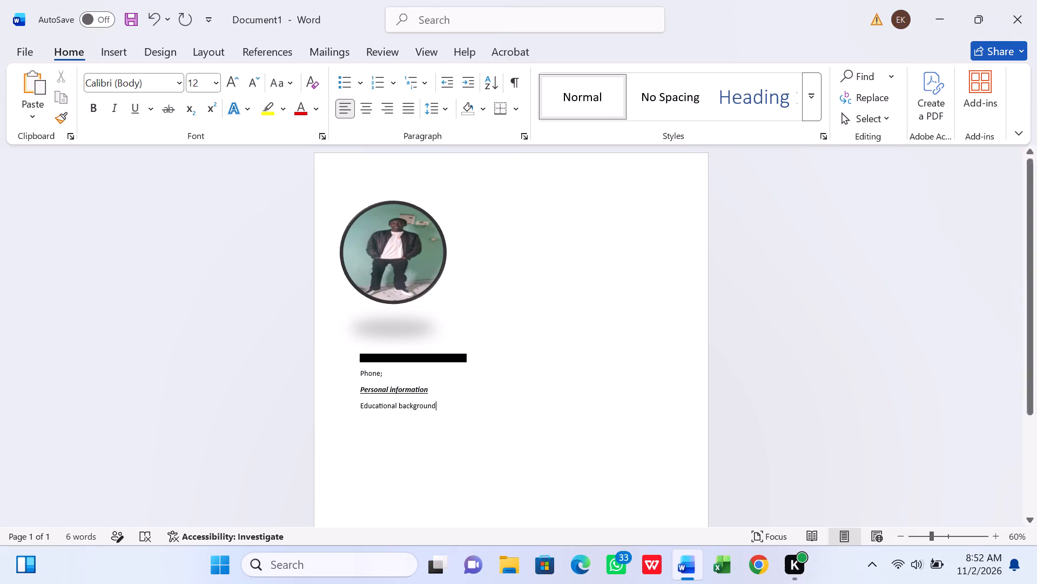
{"action": "left_click", "coordinate": [445, 408]}
{"action": "left_click_drag", "start_coordinate": [440, 405], "coordinate": [372, 410]}
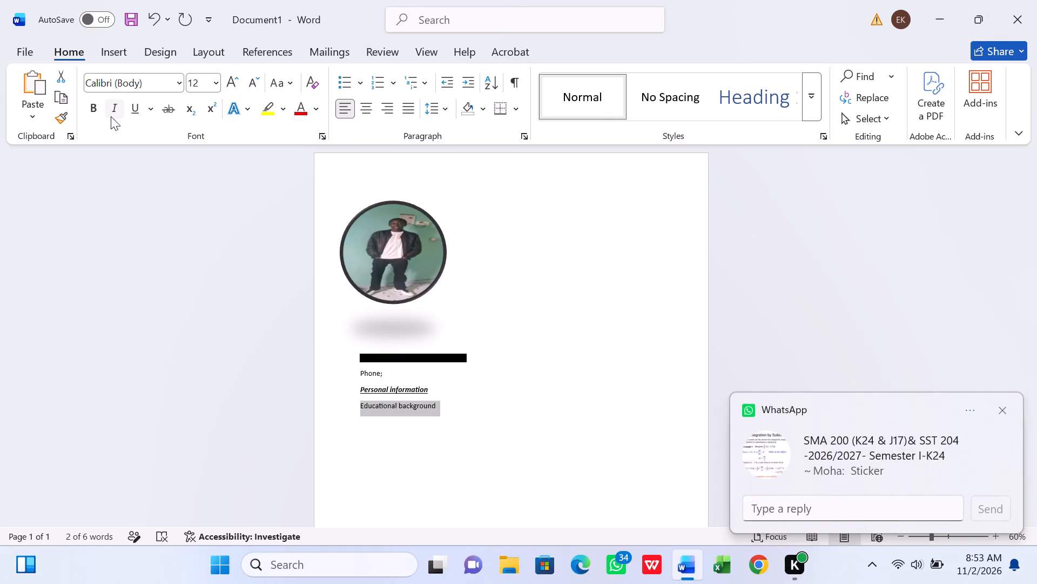
{"action": "left_click", "coordinate": [92, 102]}
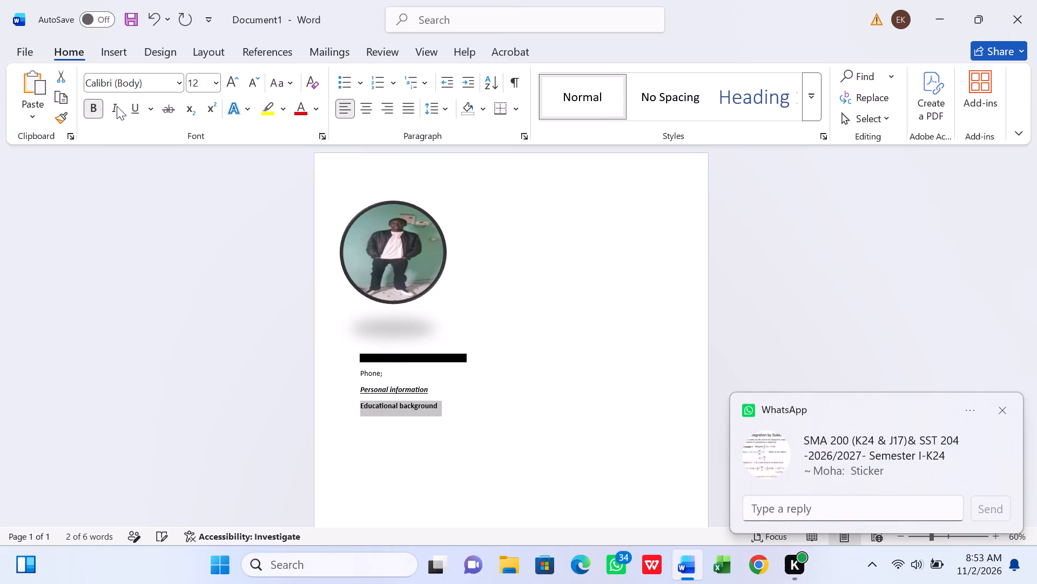
{"action": "left_click", "coordinate": [117, 106]}
{"action": "left_click", "coordinate": [137, 108]}
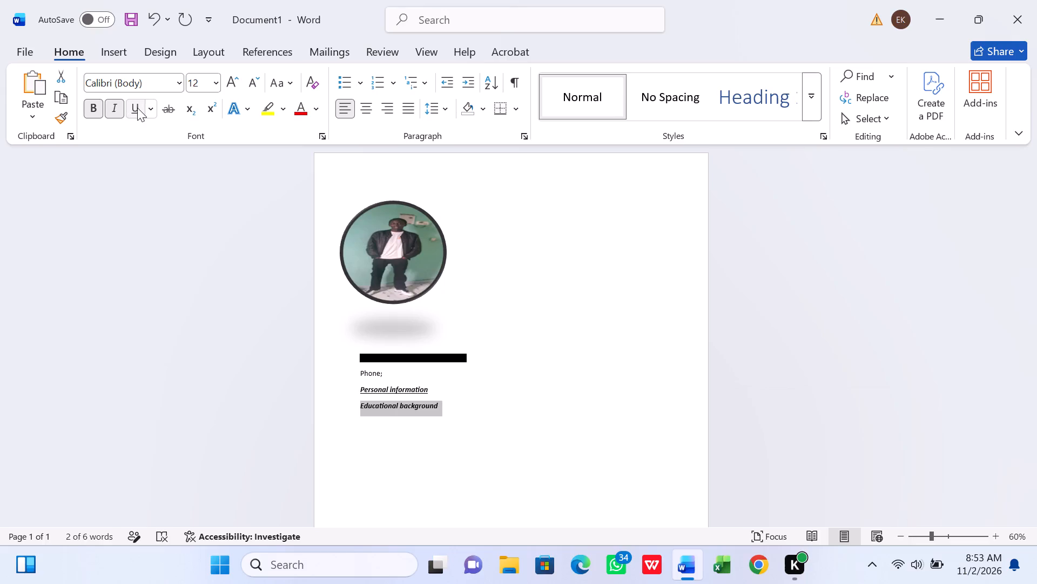
{"action": "left_click", "coordinate": [466, 456]}
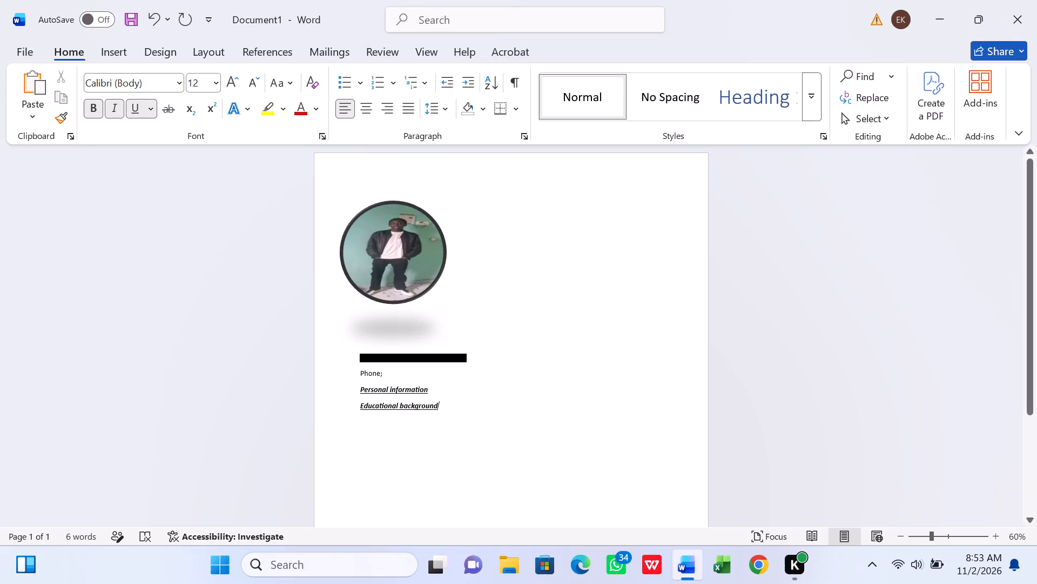
Add the heading "Summary" on a new line below "Educational background", keeping the bold, italic and underlined formatting.
{"action": "left_click", "coordinate": [444, 404]}
{"action": "key", "text": "Return"}
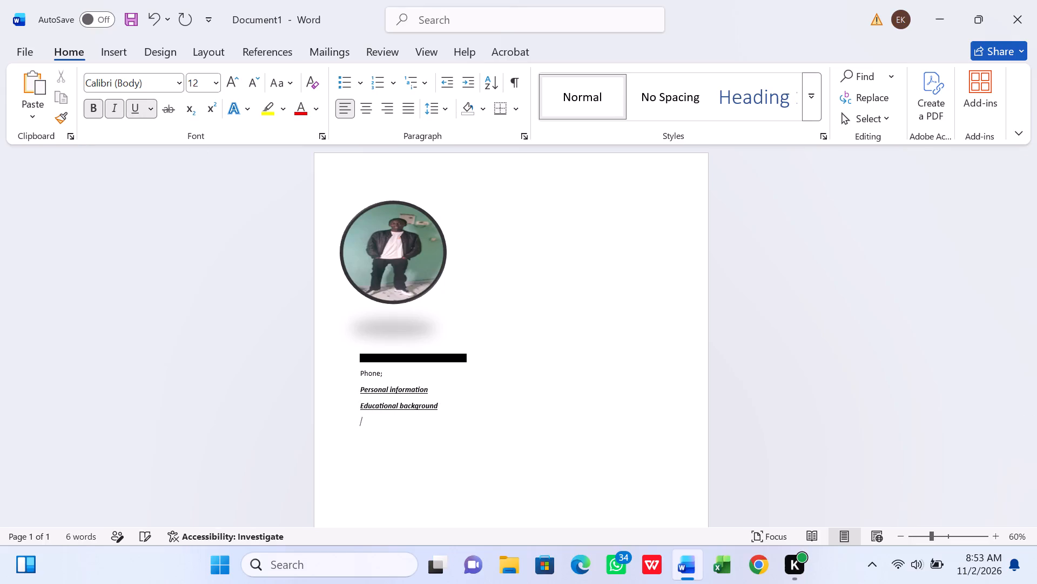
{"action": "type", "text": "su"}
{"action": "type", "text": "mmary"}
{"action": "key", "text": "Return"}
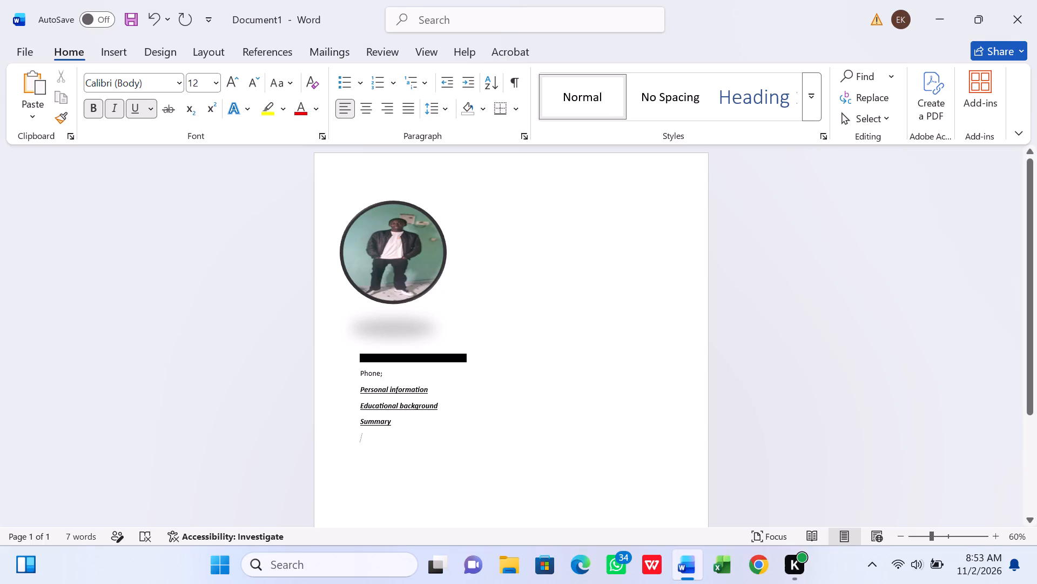
Add the heading "Hobbies" on the line below "Summary" in the same bold, italic and underlined style, followed by a new line.
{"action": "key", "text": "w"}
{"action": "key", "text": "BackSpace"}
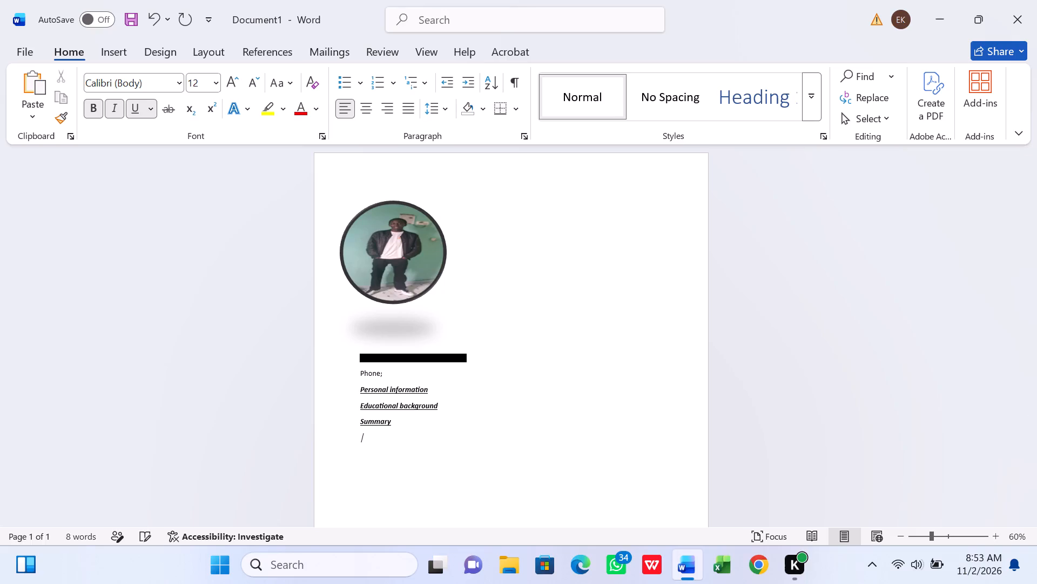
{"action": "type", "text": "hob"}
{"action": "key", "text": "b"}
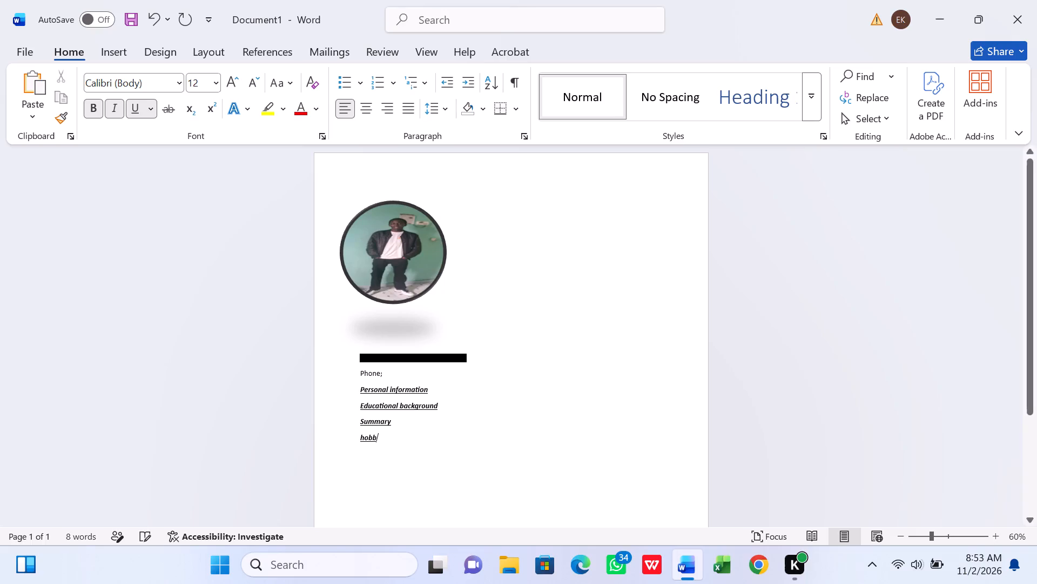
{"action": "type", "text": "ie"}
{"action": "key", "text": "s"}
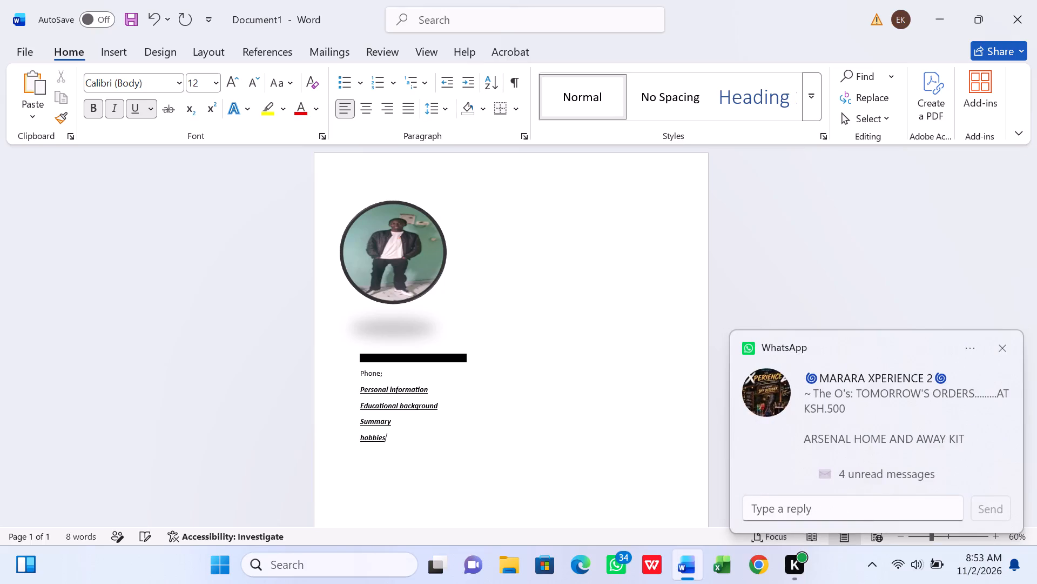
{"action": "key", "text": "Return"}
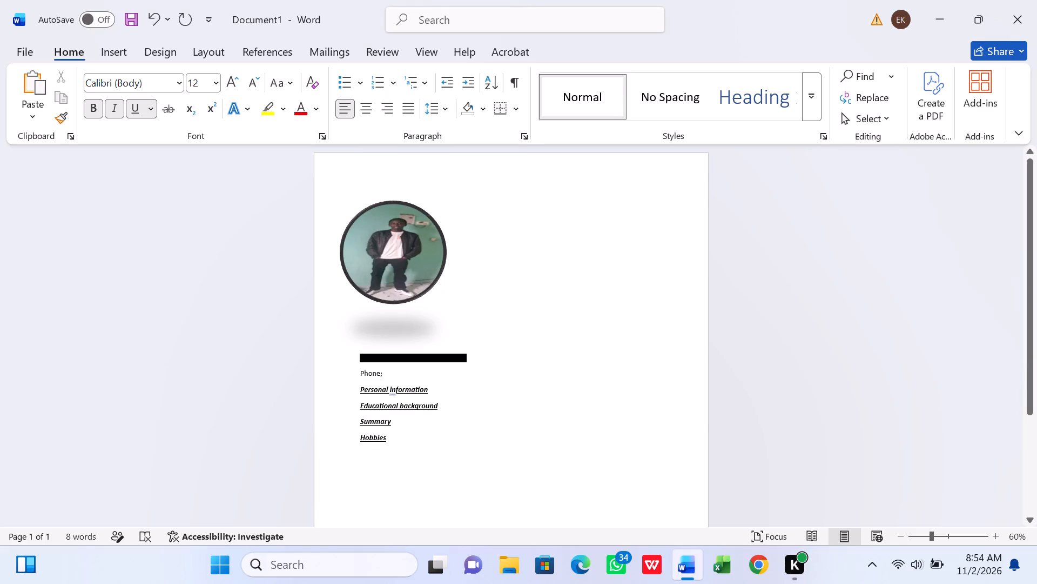
Turn off bold, italic and underline for the empty line below the "Hobbies" heading.
{"action": "left_click", "coordinate": [432, 388]}
{"action": "left_click", "coordinate": [370, 481]}
{"action": "left_click", "coordinate": [707, 519]}
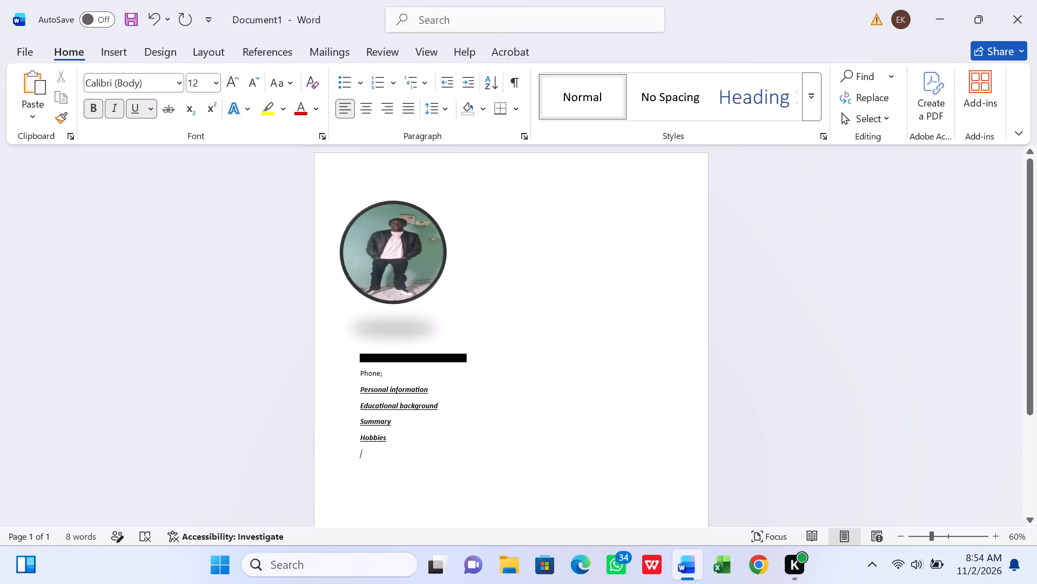
{"action": "triple_click", "coordinate": [707, 519]}
{"action": "left_click", "coordinate": [707, 519]}
{"action": "left_click", "coordinate": [695, 525]}
{"action": "left_click", "coordinate": [90, 111]}
{"action": "left_click", "coordinate": [115, 107]}
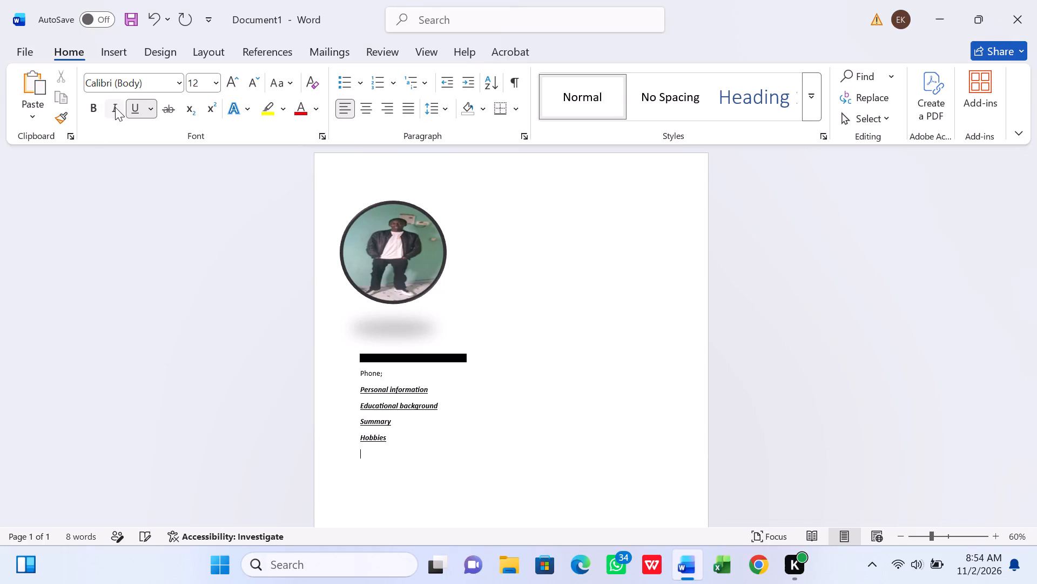
{"action": "left_click", "coordinate": [136, 108]}
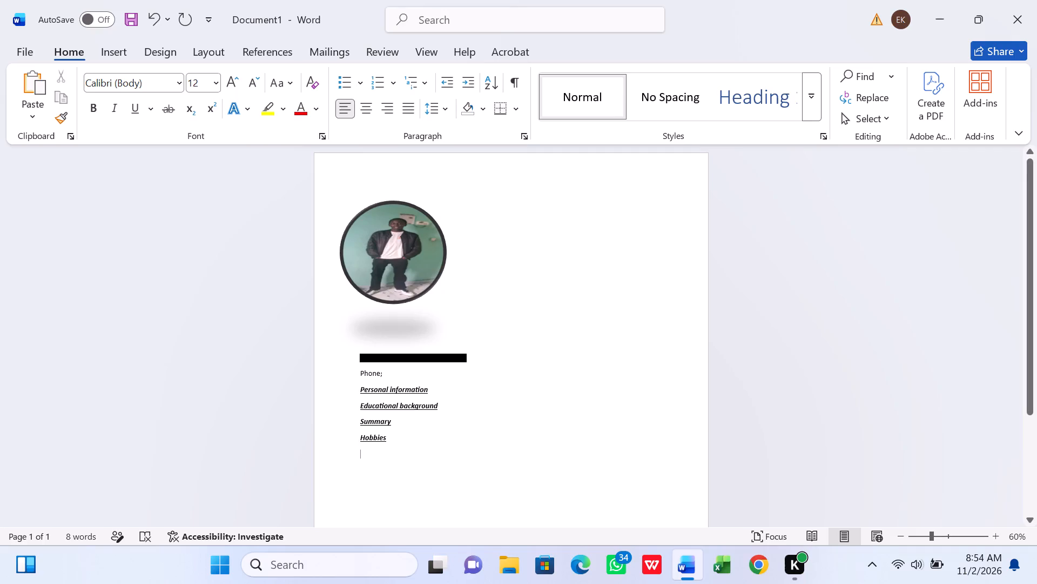
Insert a blank line after the phone line and after each heading: Personal information, Educational background, Summary and Hobbies.
{"action": "left_click", "coordinate": [393, 376]}
{"action": "key", "text": "Return"}
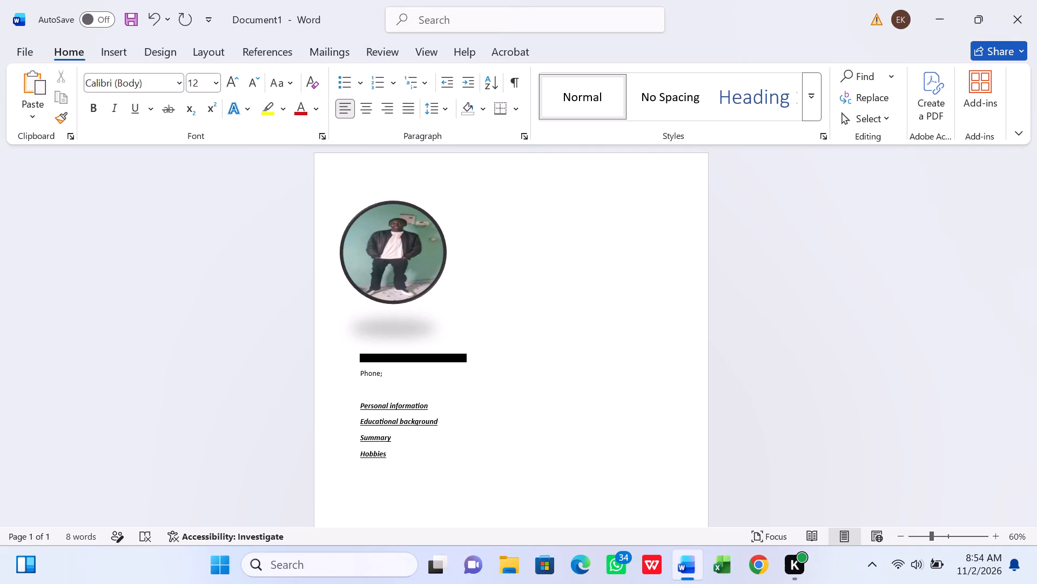
{"action": "left_click", "coordinate": [391, 452]}
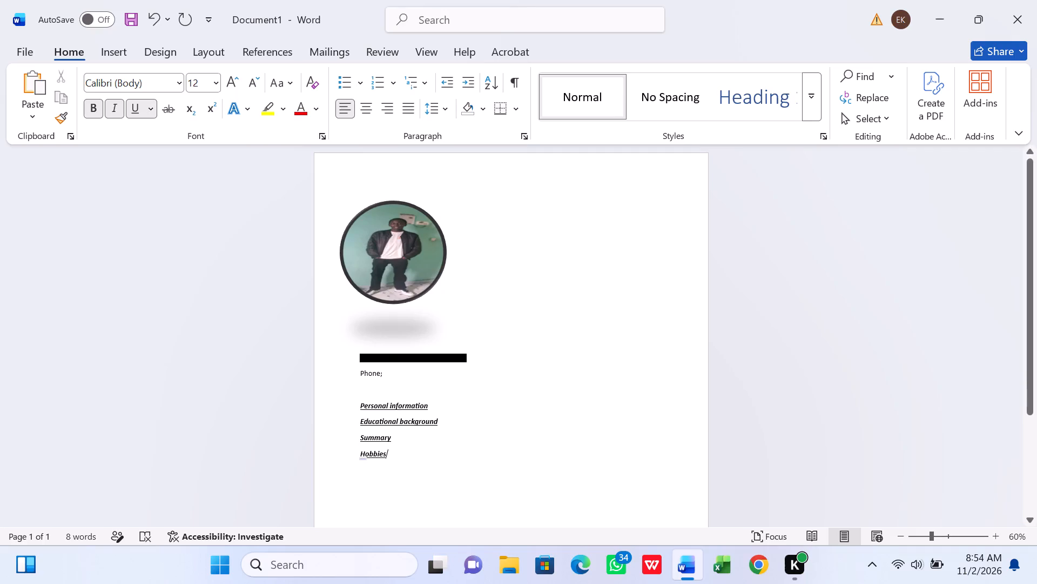
{"action": "left_click", "coordinate": [436, 401]}
{"action": "key", "text": "Return"}
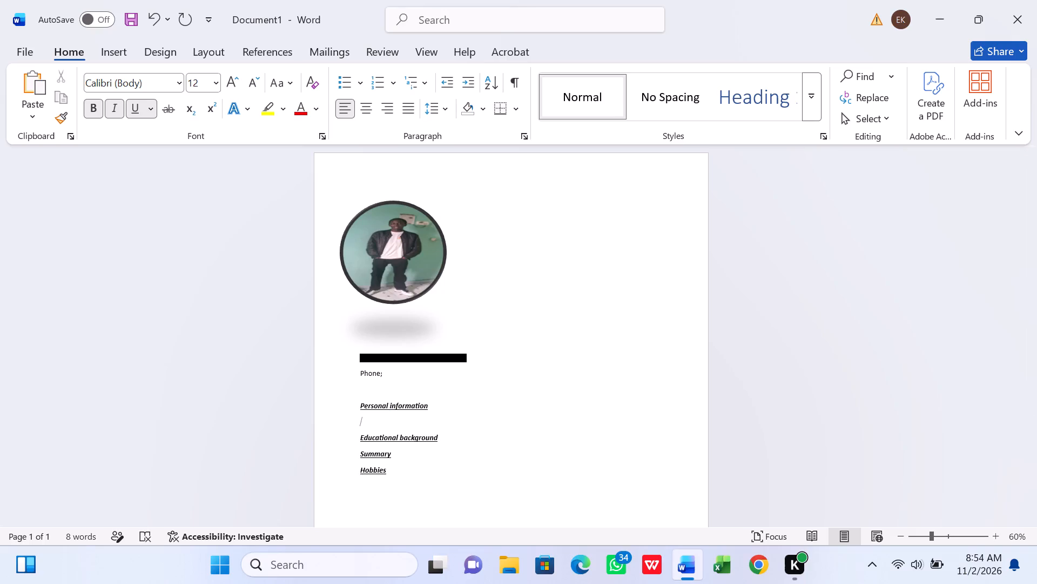
{"action": "left_click", "coordinate": [440, 437]}
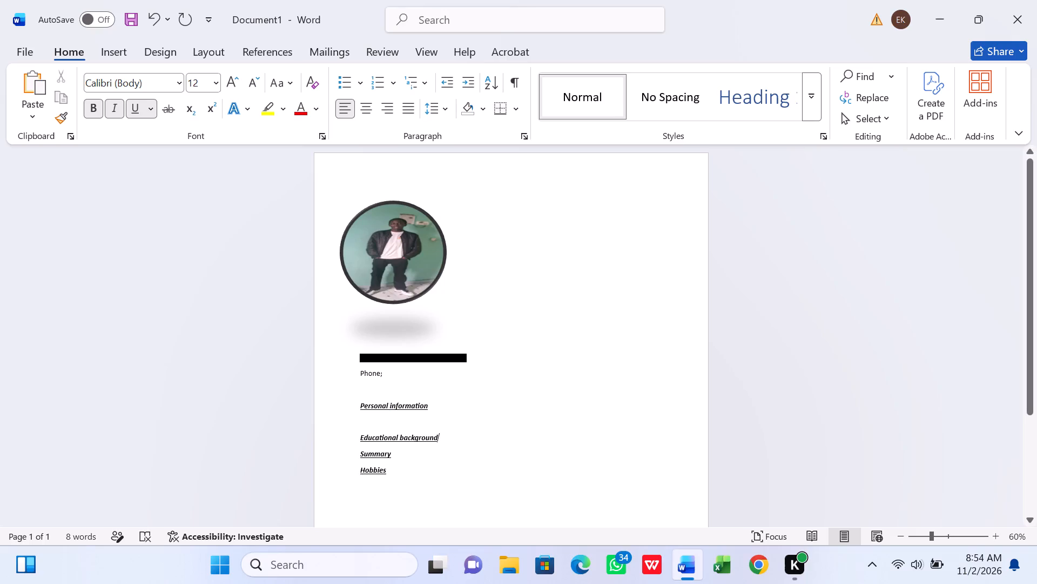
{"action": "key", "text": "Return"}
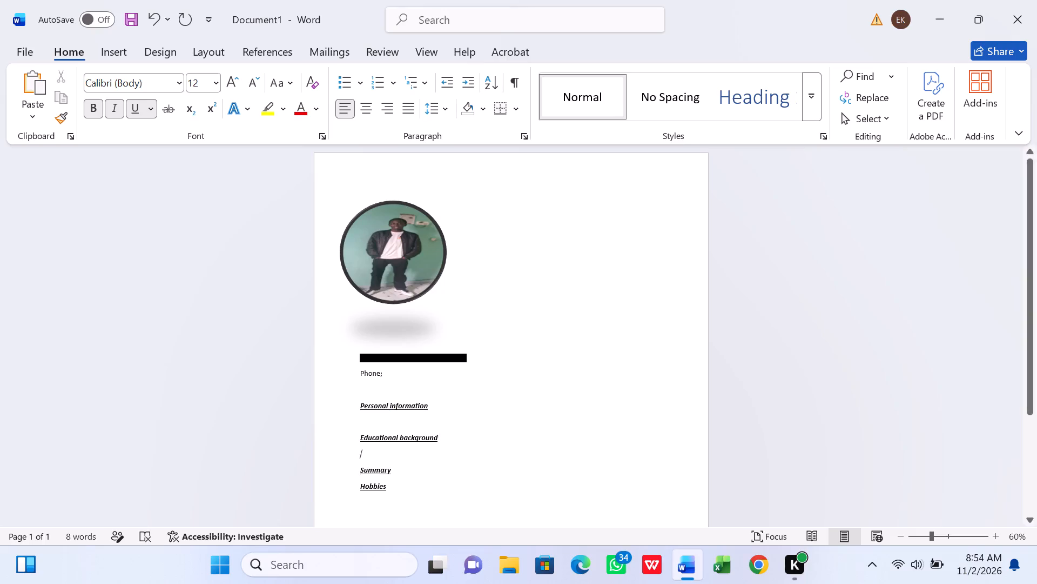
{"action": "left_click", "coordinate": [396, 473]}
{"action": "key", "text": "Return"}
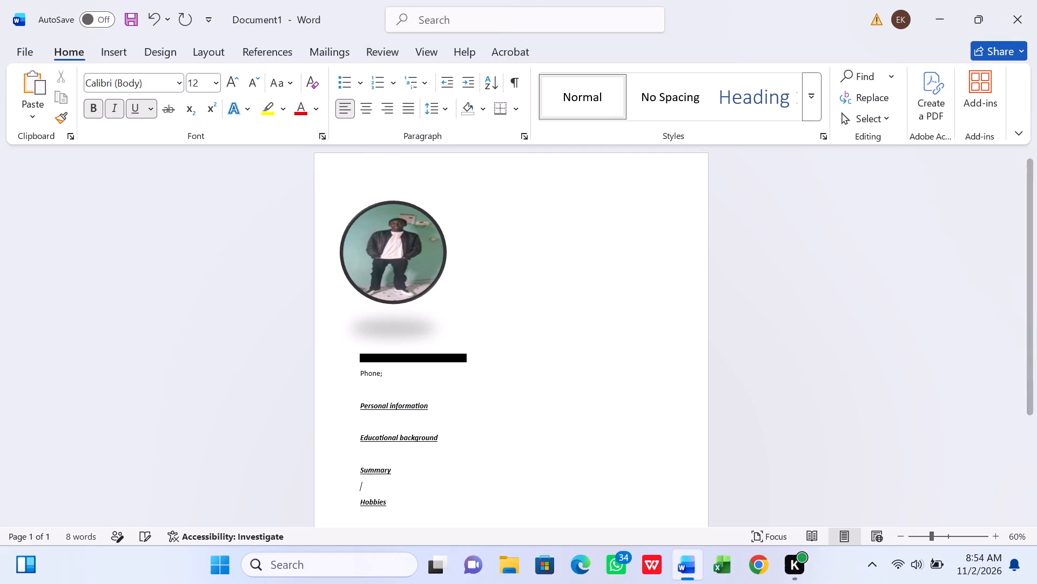
{"action": "left_click", "coordinate": [394, 503]}
{"action": "key", "text": "Return"}
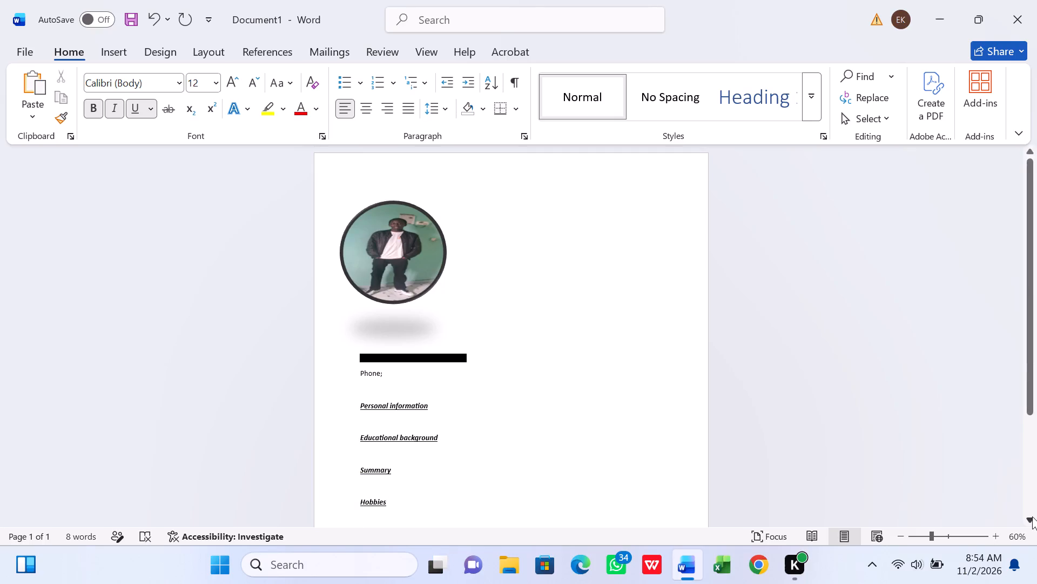
{"action": "triple_click", "coordinate": [1032, 516]}
{"action": "triple_click", "coordinate": [1032, 516]}
{"action": "triple_click", "coordinate": [1032, 516]}
{"action": "triple_click", "coordinate": [1032, 516]}
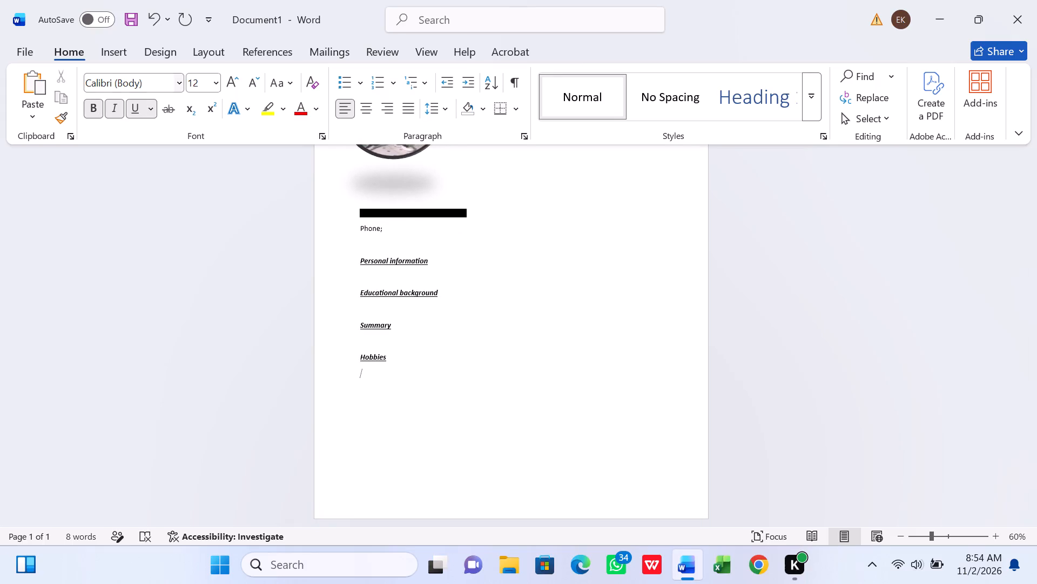
Draw a narrow vertical half frame shape about 3.14 by 0.19 inches in the page's right margin, beside the section headings.
{"action": "left_click", "coordinate": [114, 46]}
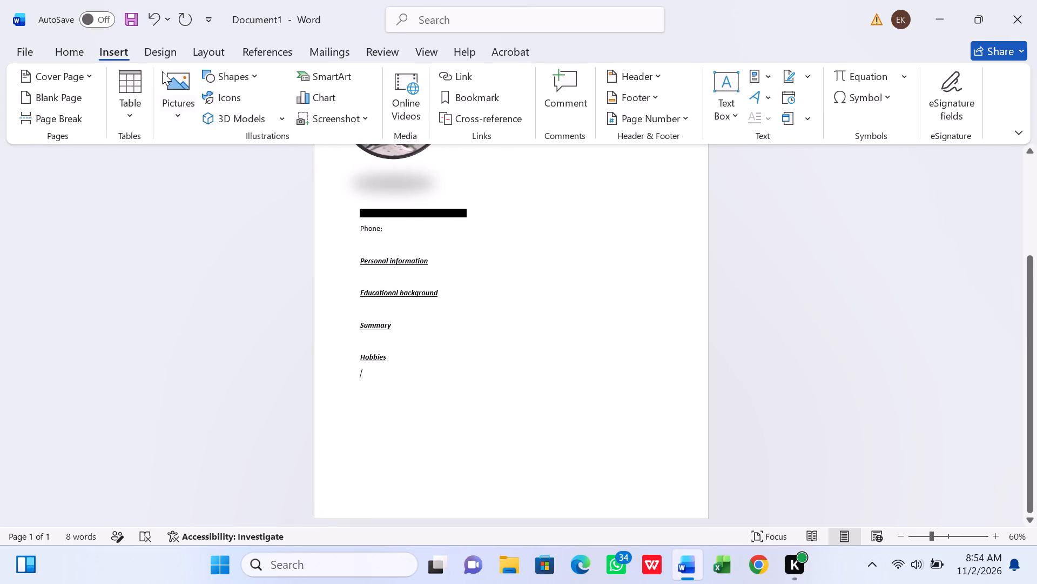
{"action": "left_click", "coordinate": [252, 77]}
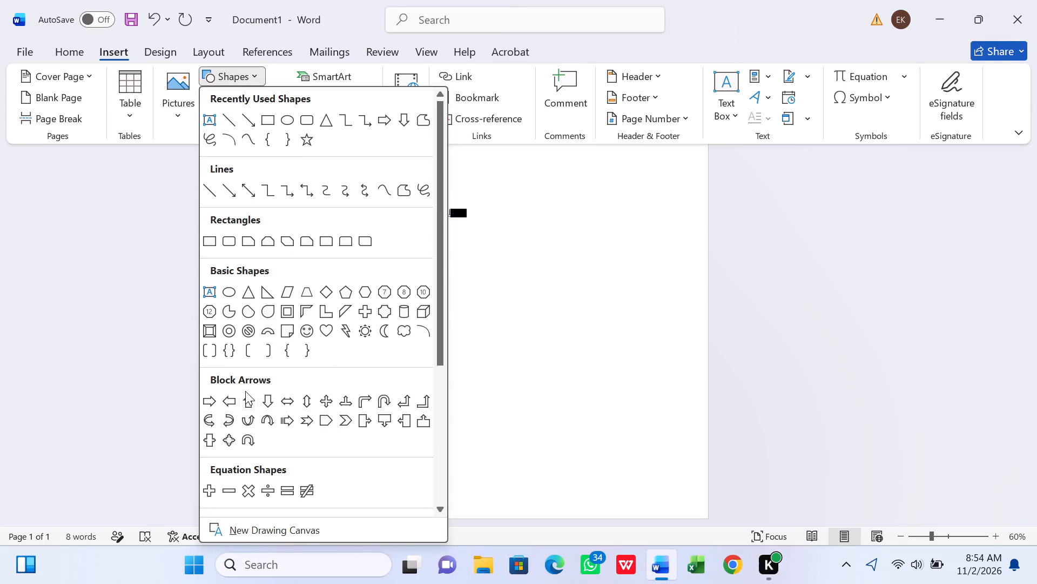
{"action": "left_click", "coordinate": [307, 313]}
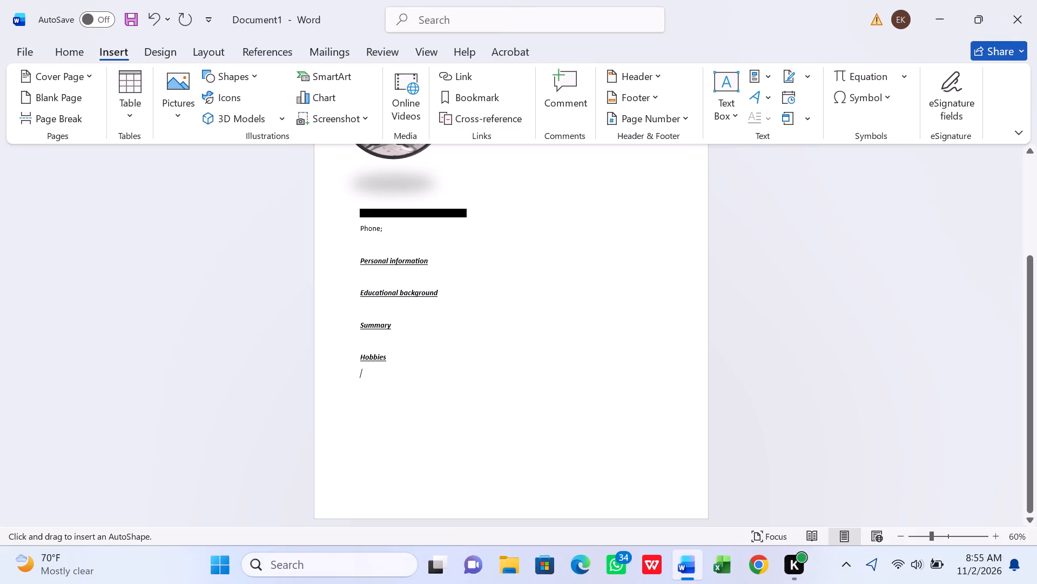
{"action": "right_click_drag", "start_coordinate": [634, 181], "coordinate": [643, 327]}
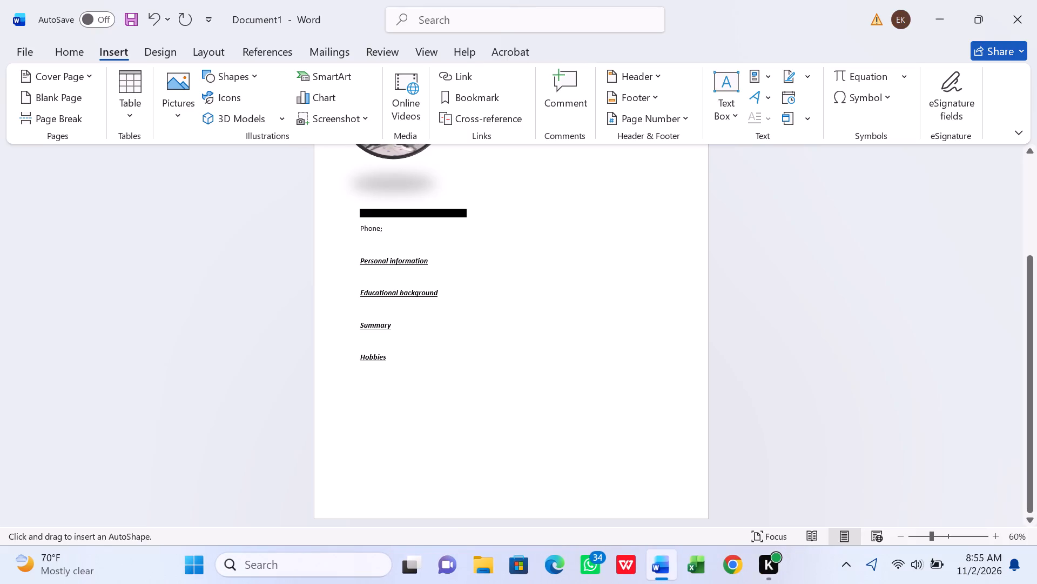
{"action": "left_click_drag", "start_coordinate": [643, 325], "coordinate": [641, 382]}
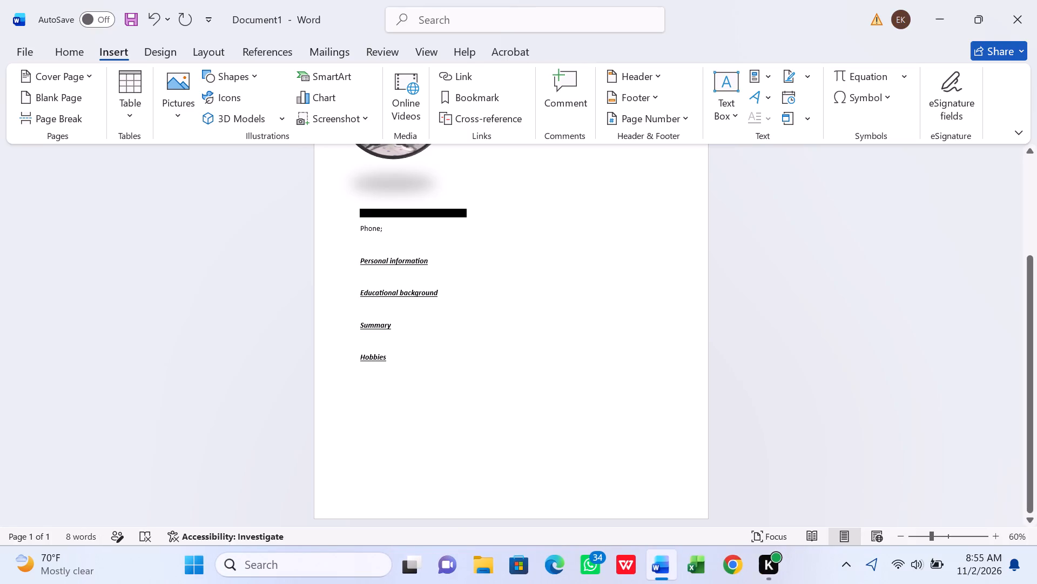
{"action": "left_click_drag", "start_coordinate": [629, 223], "coordinate": [625, 342]}
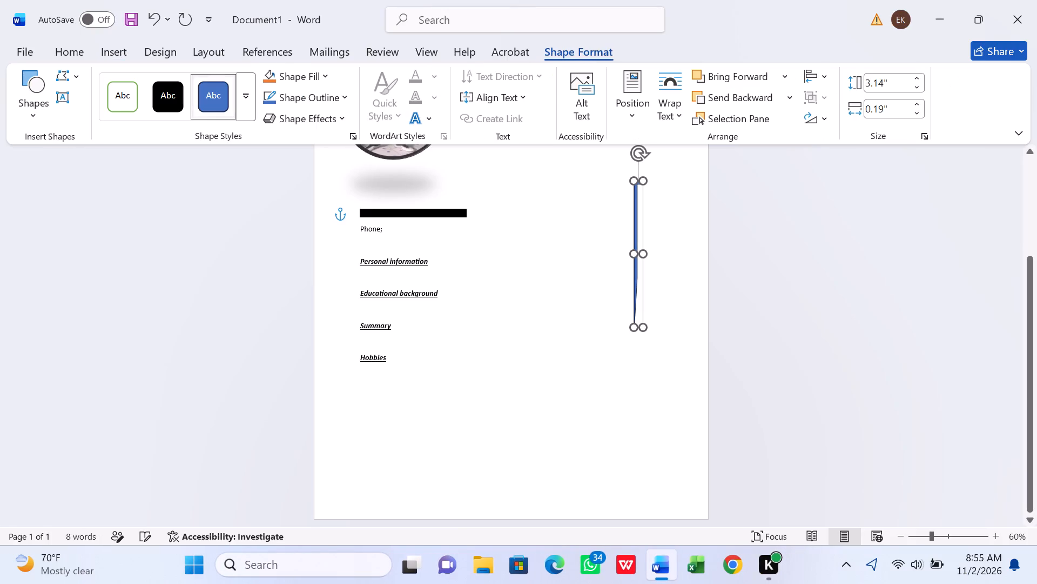
Rotate the half frame sideways and enlarge it to about 8.8 by 6.58 inches over the page's upper right area.
{"action": "left_click_drag", "start_coordinate": [648, 328], "coordinate": [679, 377]}
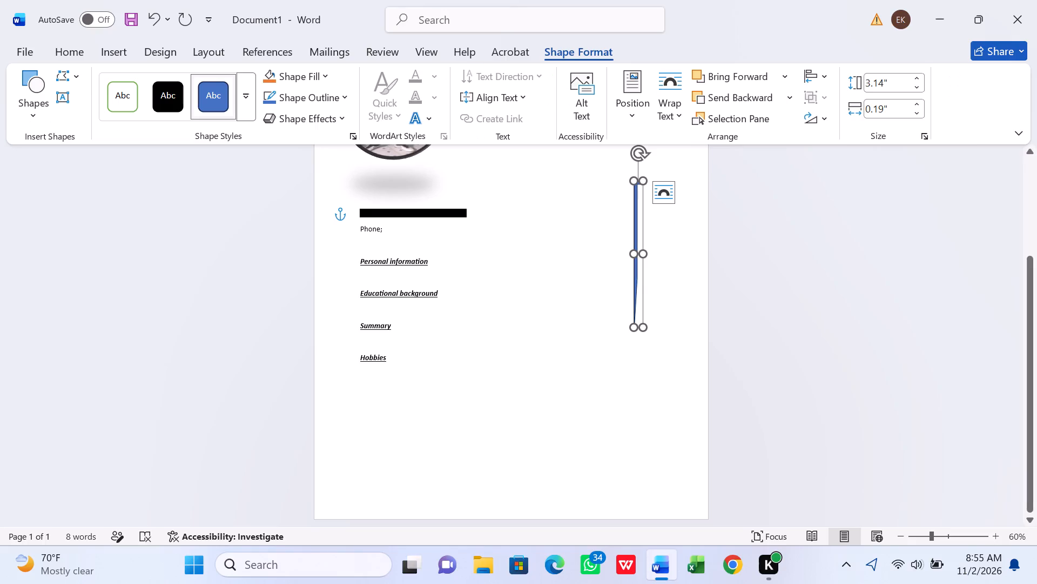
{"action": "left_click_drag", "start_coordinate": [643, 177], "coordinate": [666, 170]}
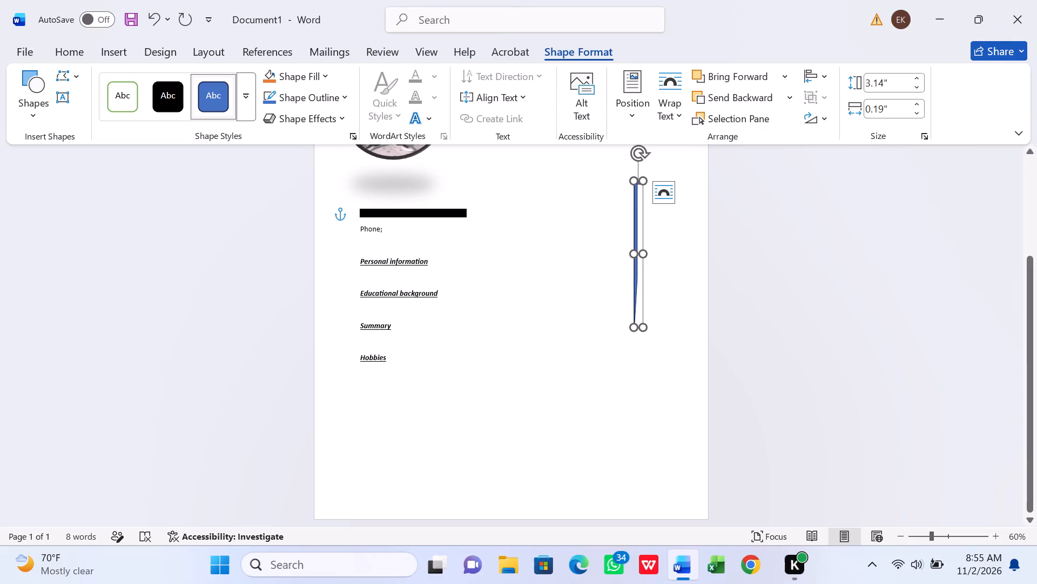
{"action": "left_click_drag", "start_coordinate": [666, 170], "coordinate": [667, 170]}
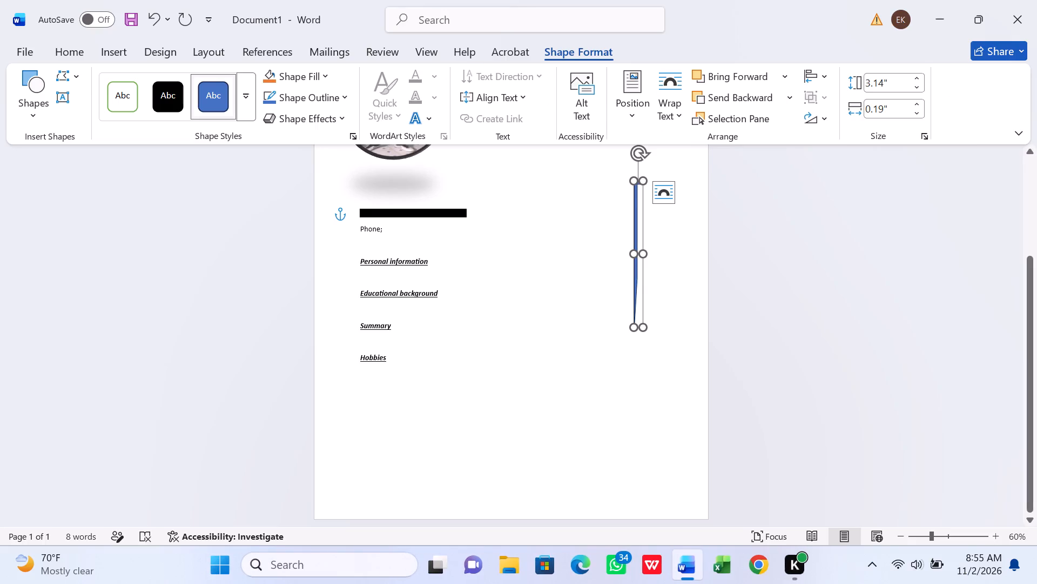
{"action": "left_click", "coordinate": [629, 323]}
{"action": "left_click_drag", "start_coordinate": [637, 327], "coordinate": [607, 349]}
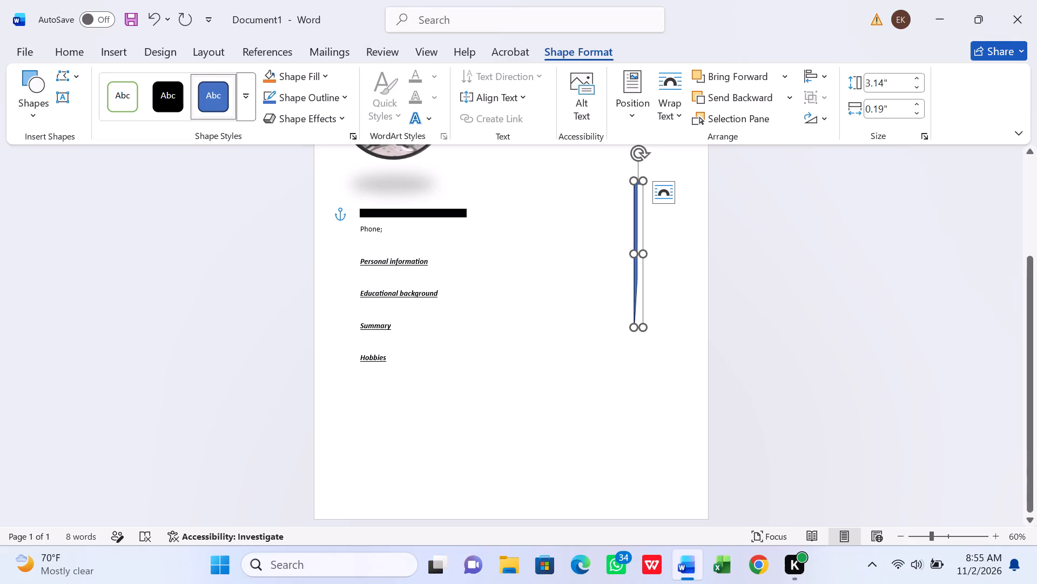
{"action": "left_click_drag", "start_coordinate": [641, 326], "coordinate": [653, 333]}
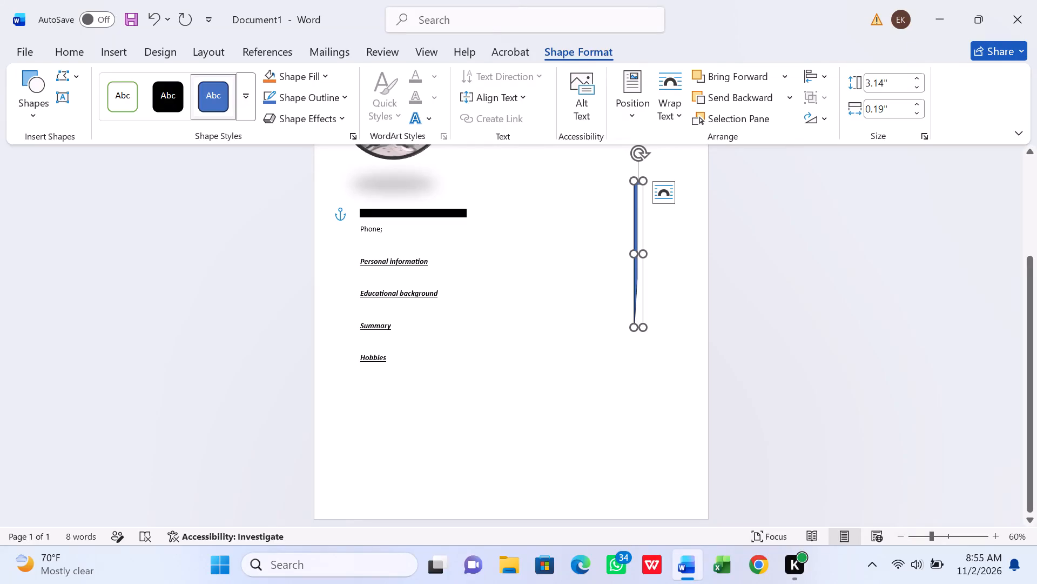
{"action": "left_click_drag", "start_coordinate": [653, 333], "coordinate": [656, 338]}
{"action": "left_click", "coordinate": [649, 332]}
{"action": "left_click", "coordinate": [634, 319]}
{"action": "left_click_drag", "start_coordinate": [634, 326], "coordinate": [625, 343]}
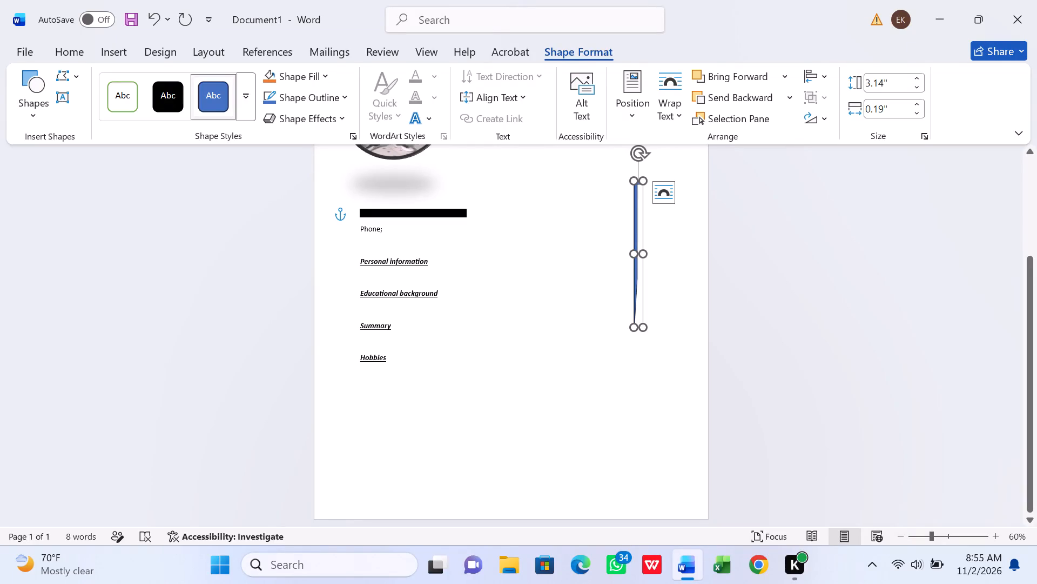
{"action": "left_click", "coordinate": [625, 343]}
{"action": "left_click", "coordinate": [657, 269]}
{"action": "double_click", "coordinate": [641, 152]}
{"action": "left_click", "coordinate": [662, 135]}
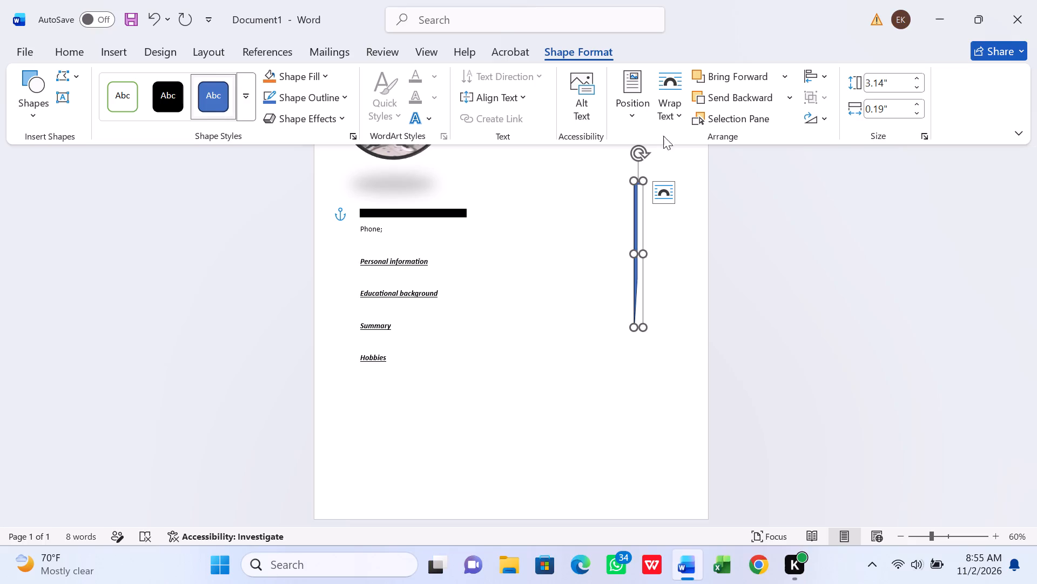
{"action": "double_click", "coordinate": [639, 155]}
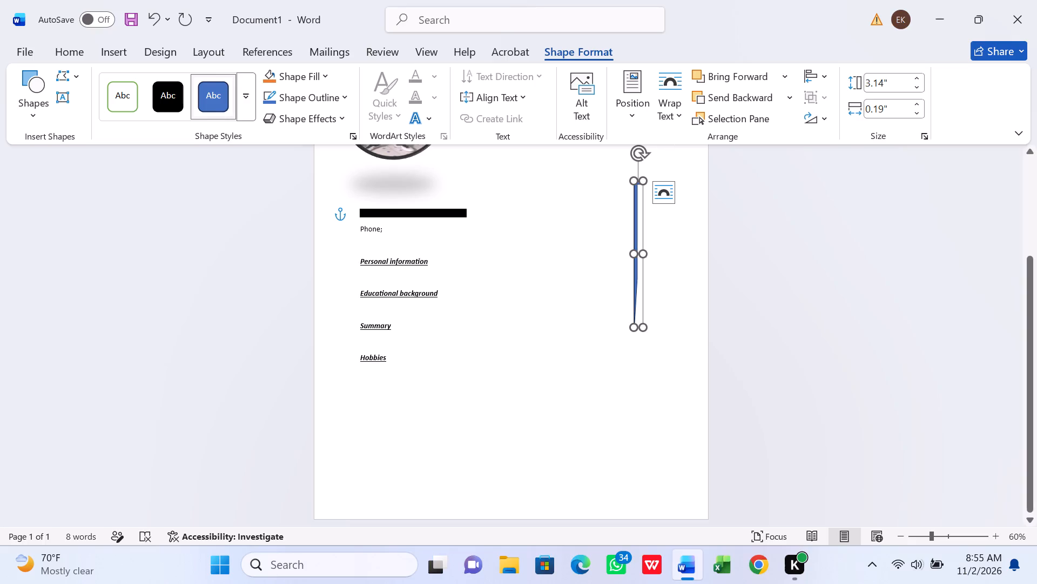
Enlarge the narrow vertical half frame in the page's right margin to about 8.8 by 1.52 inches.
{"action": "left_click_drag", "start_coordinate": [644, 181], "coordinate": [674, 172]}
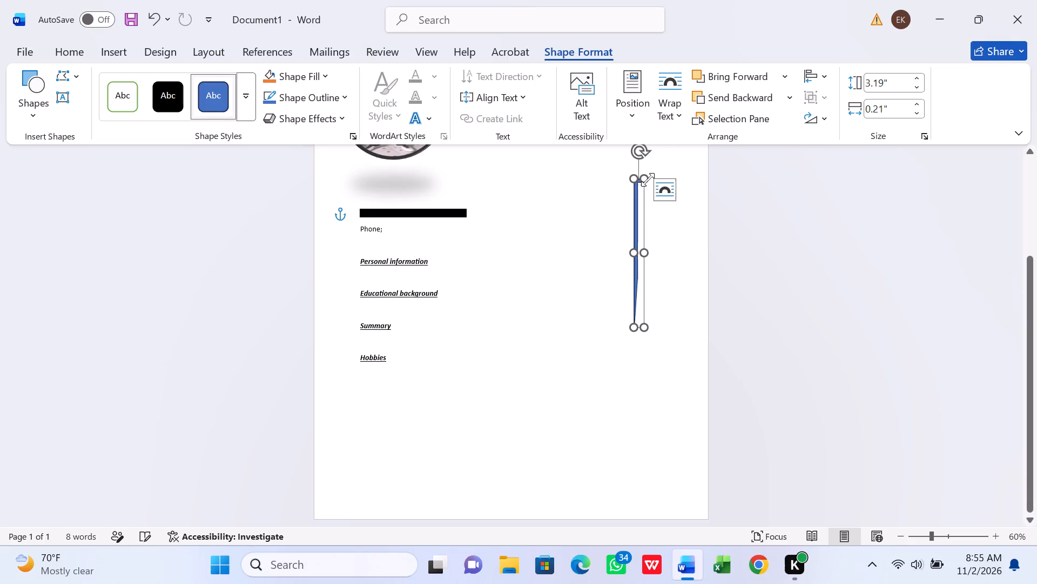
{"action": "left_click_drag", "start_coordinate": [643, 180], "coordinate": [672, 177]}
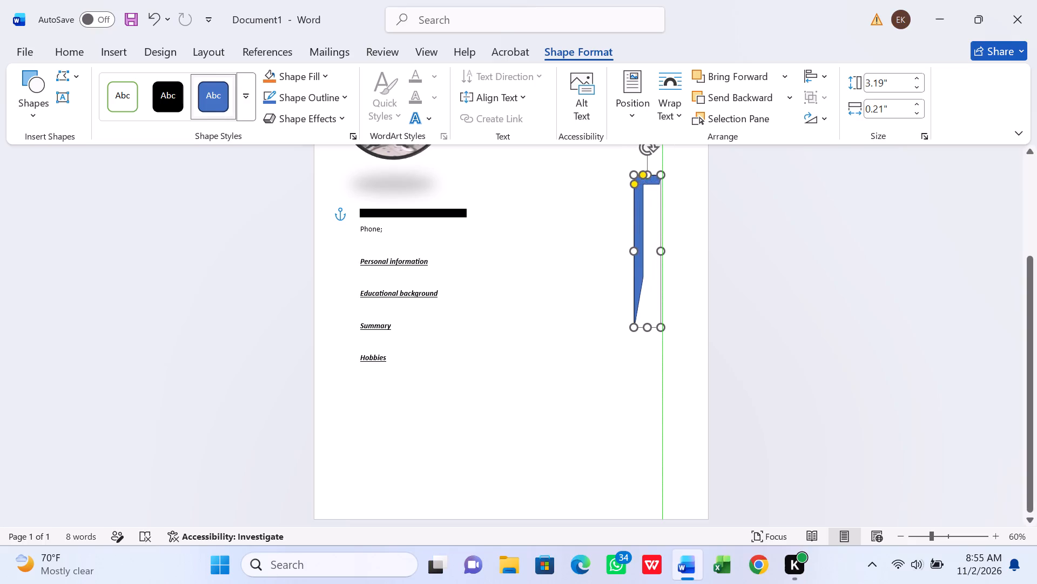
{"action": "left_click_drag", "start_coordinate": [672, 177], "coordinate": [691, 144]}
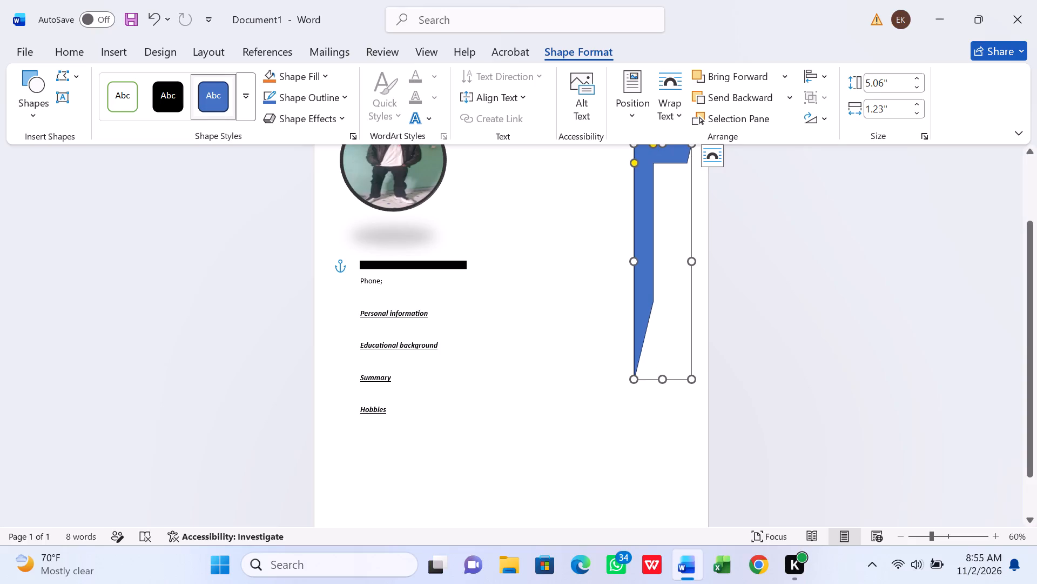
{"action": "left_click_drag", "start_coordinate": [689, 377], "coordinate": [689, 438]}
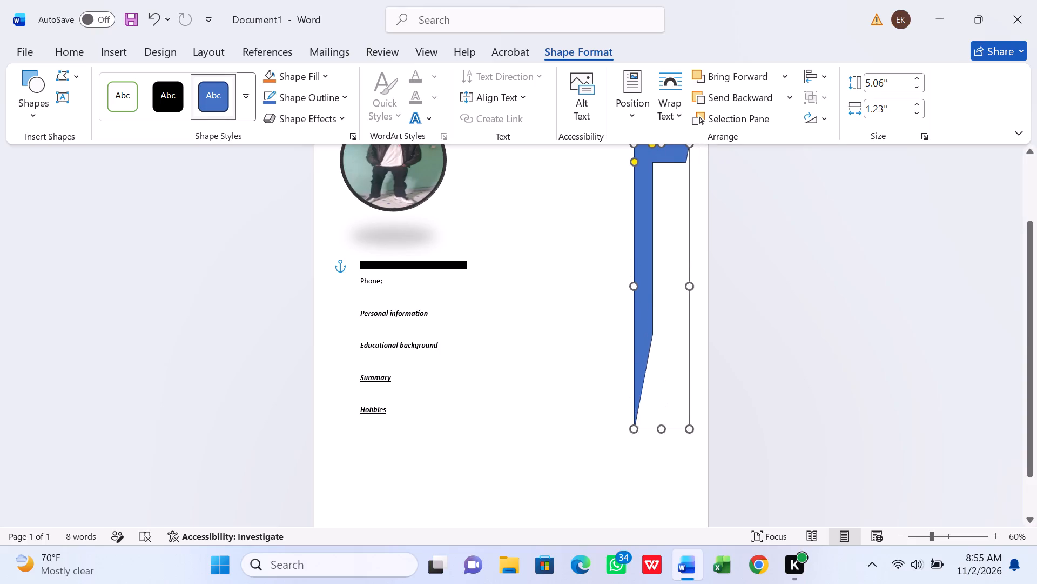
{"action": "left_click_drag", "start_coordinate": [689, 438], "coordinate": [703, 533]}
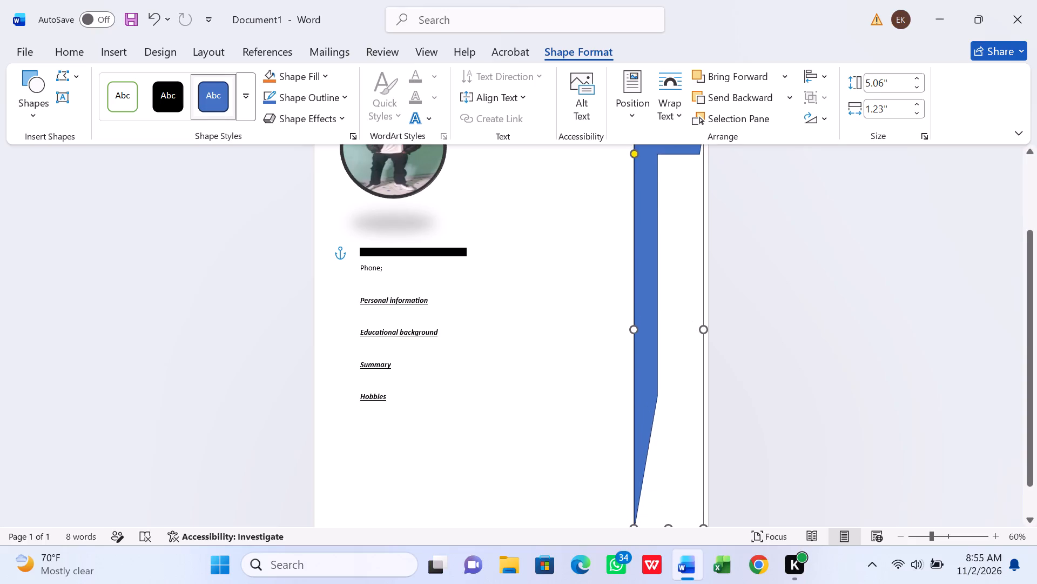
{"action": "left_click_drag", "start_coordinate": [703, 533], "coordinate": [705, 544]}
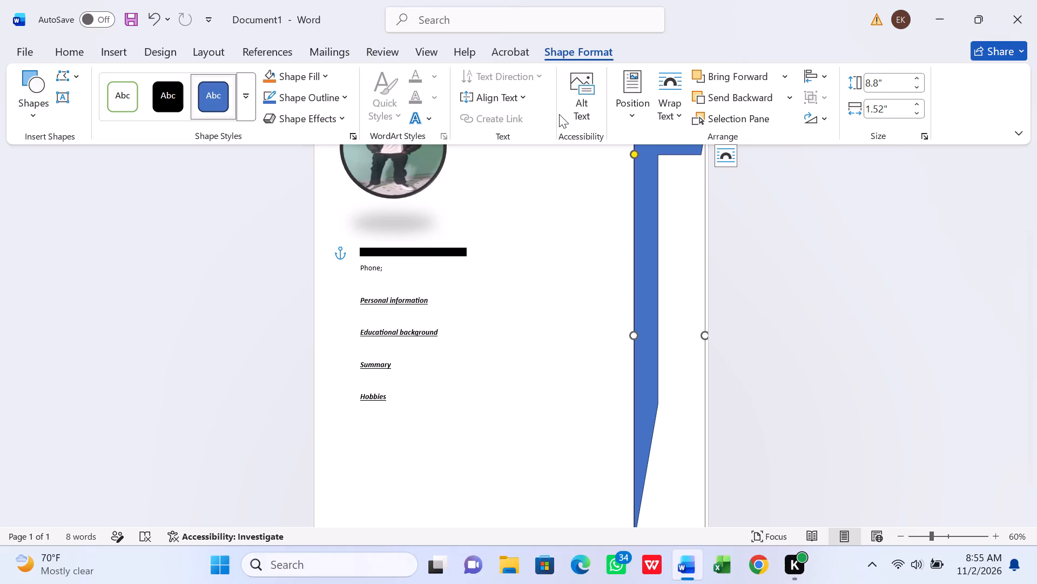
Rotate the half frame right by 90° so it lies sideways across the page.
{"action": "left_click", "coordinate": [812, 116]}
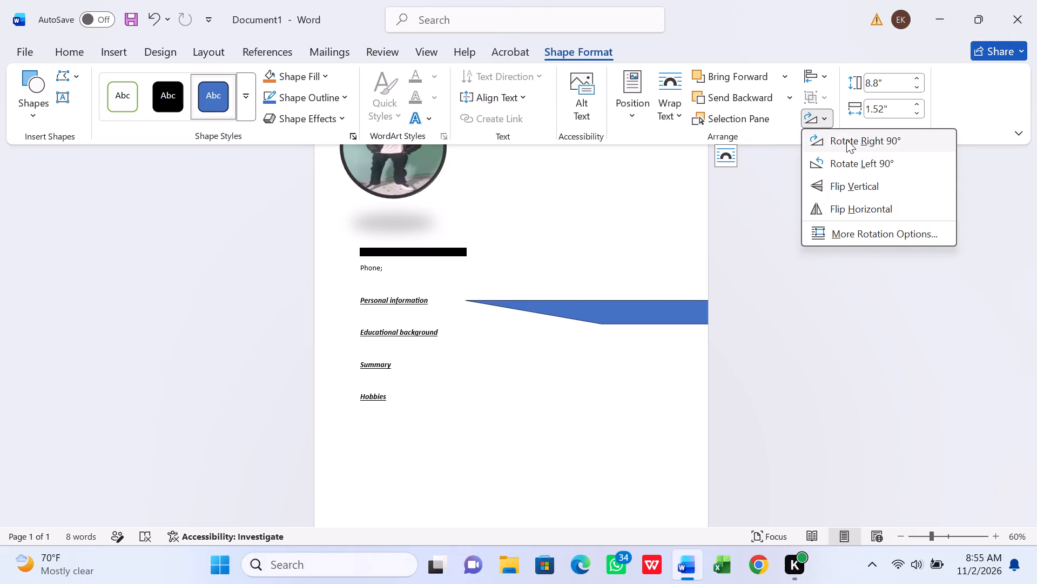
{"action": "left_click", "coordinate": [846, 140]}
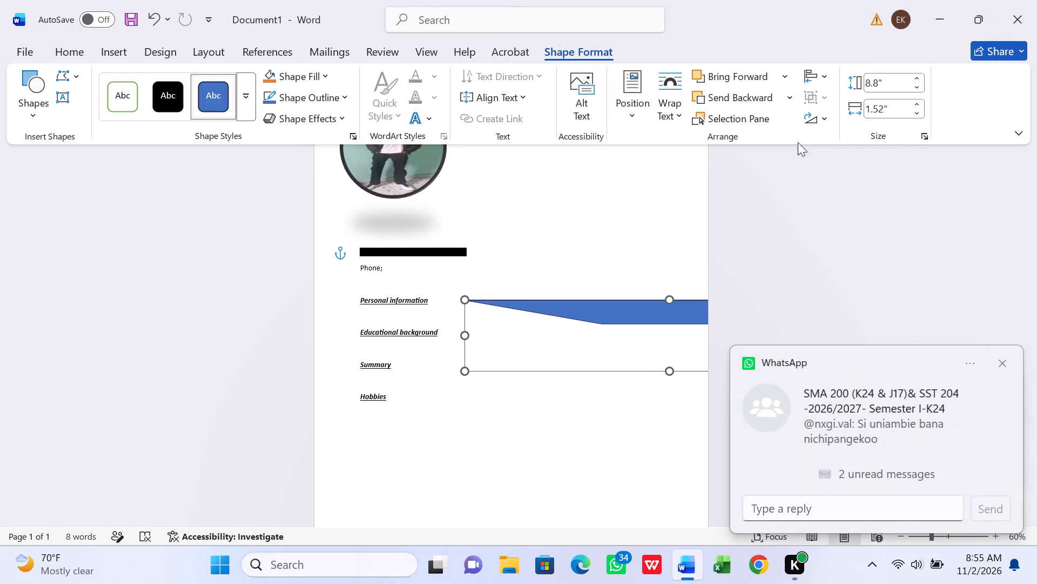
Stretch the rotated half frame upward past the top of the photo, to about 8.8 by 6.58 inches.
{"action": "left_click", "coordinate": [672, 300]}
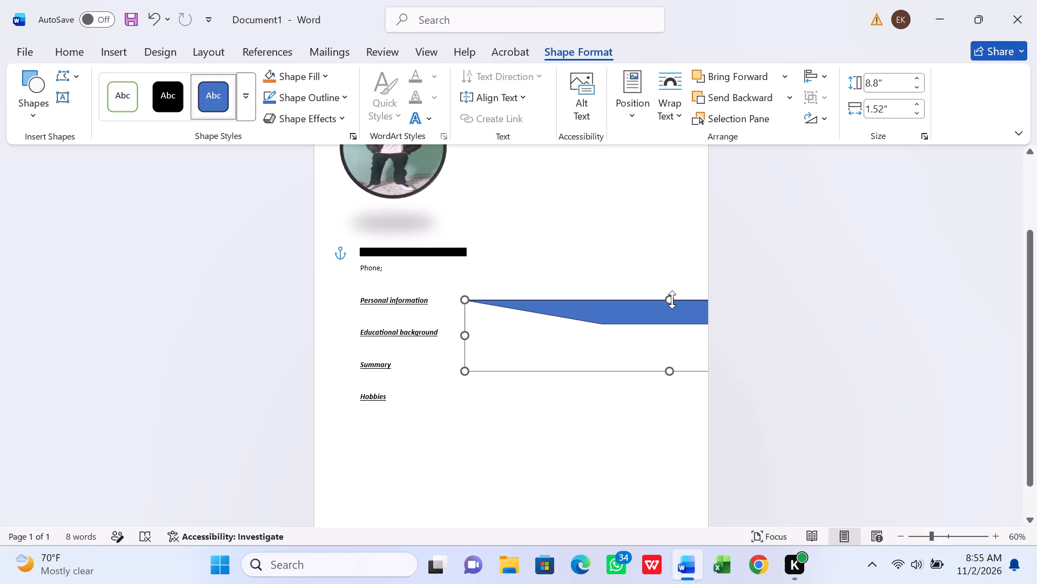
{"action": "left_click_drag", "start_coordinate": [671, 298], "coordinate": [645, 191]}
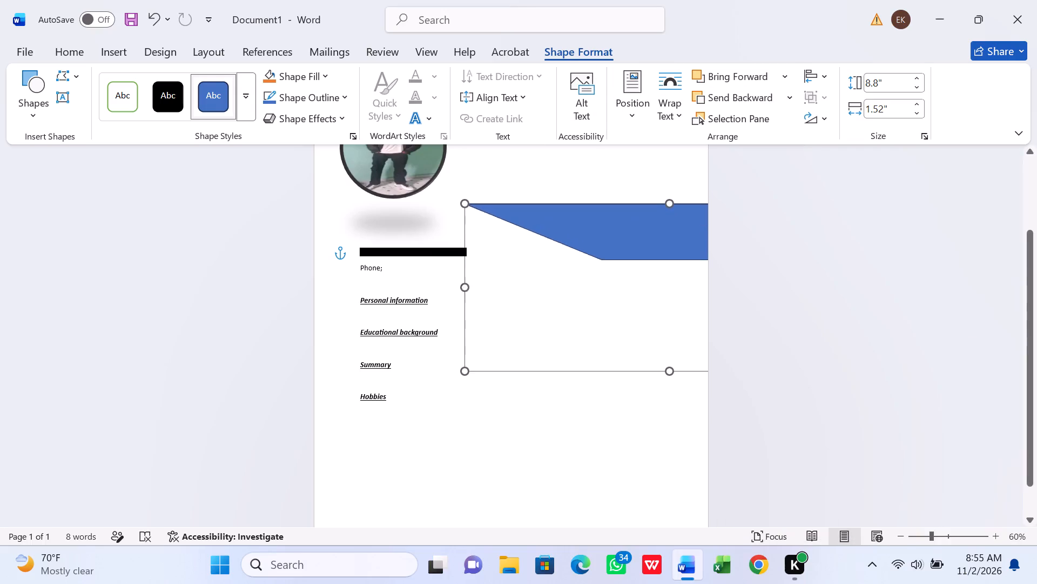
{"action": "left_click_drag", "start_coordinate": [645, 191], "coordinate": [636, 145]}
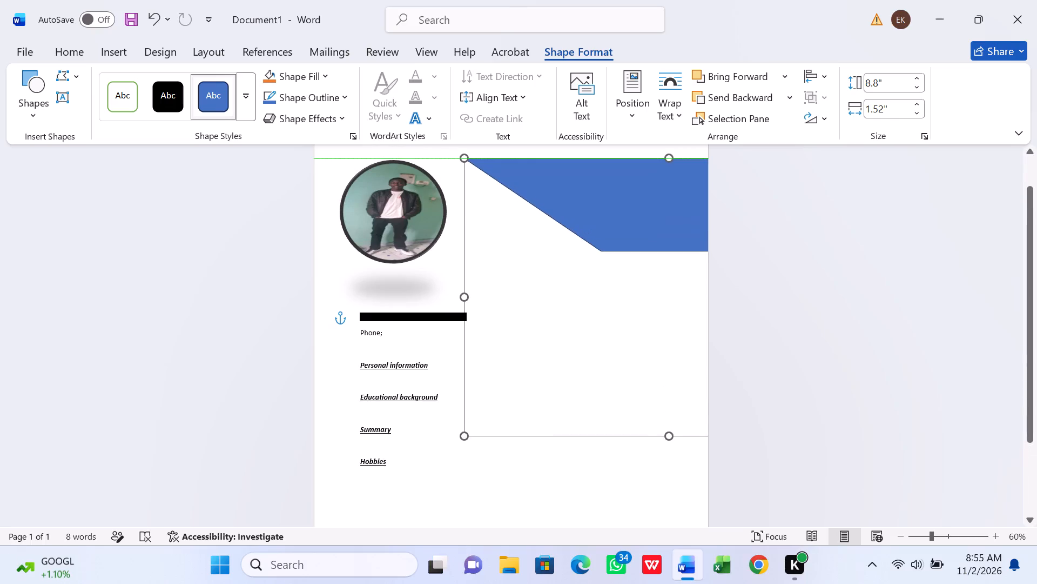
{"action": "left_click_drag", "start_coordinate": [636, 145], "coordinate": [636, 142]}
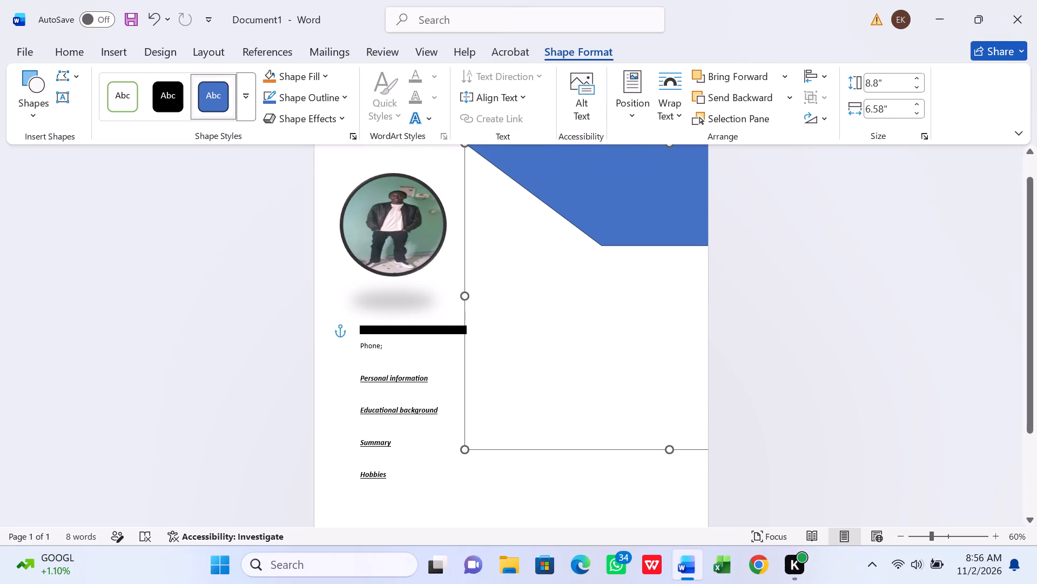
Shrink the half frame from its lower inner corner so it ends near the phone line.
{"action": "left_click", "coordinate": [602, 244]}
{"action": "left_click_drag", "start_coordinate": [466, 449], "coordinate": [481, 339]}
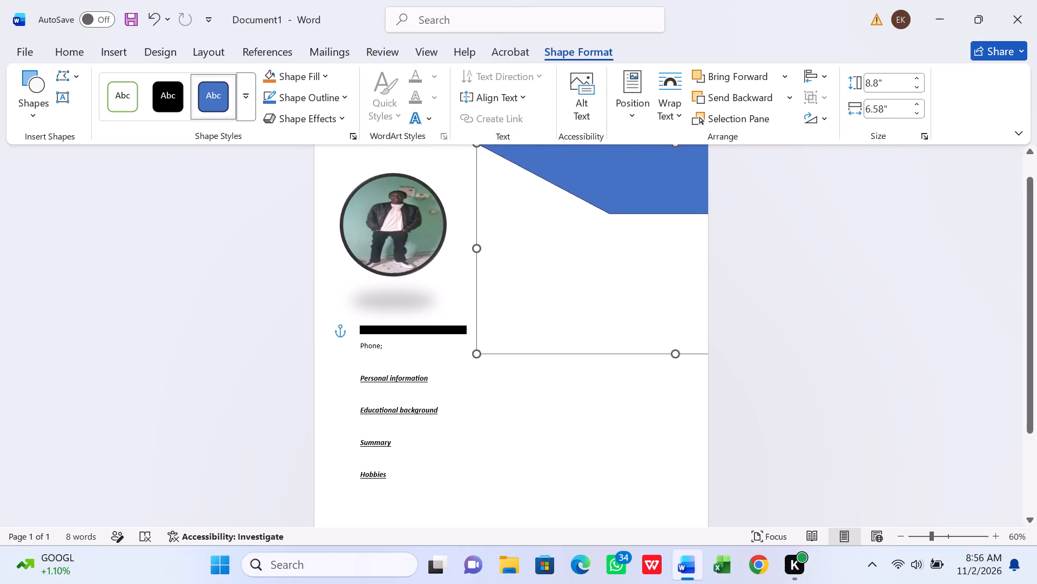
Resize the half frame to about 14.07 by 2.03 inches as a banner spanning the page width above the profile photo.
{"action": "left_click_drag", "start_coordinate": [481, 339], "coordinate": [443, 237]}
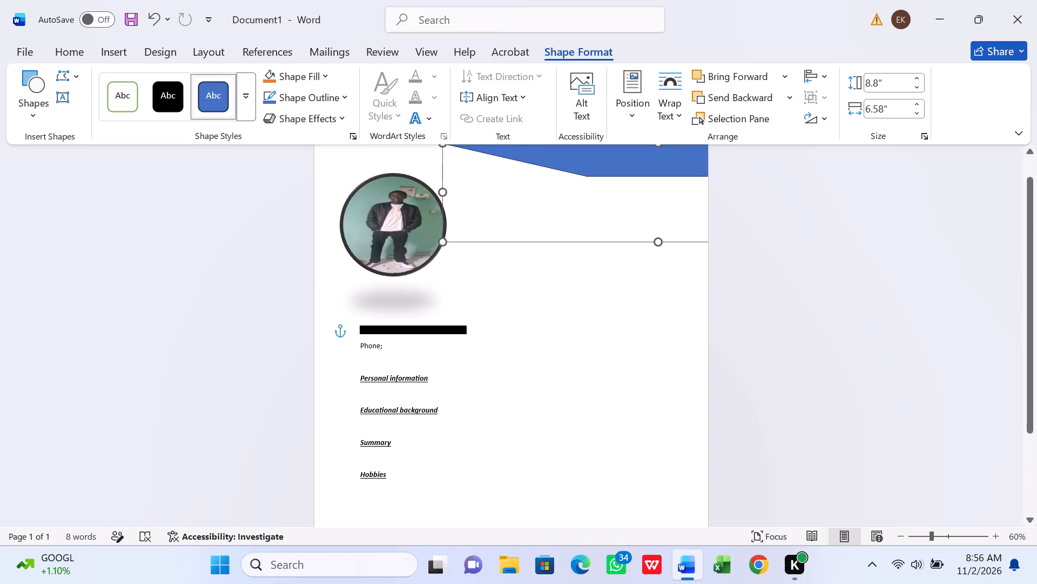
{"action": "left_click_drag", "start_coordinate": [443, 237], "coordinate": [440, 190]}
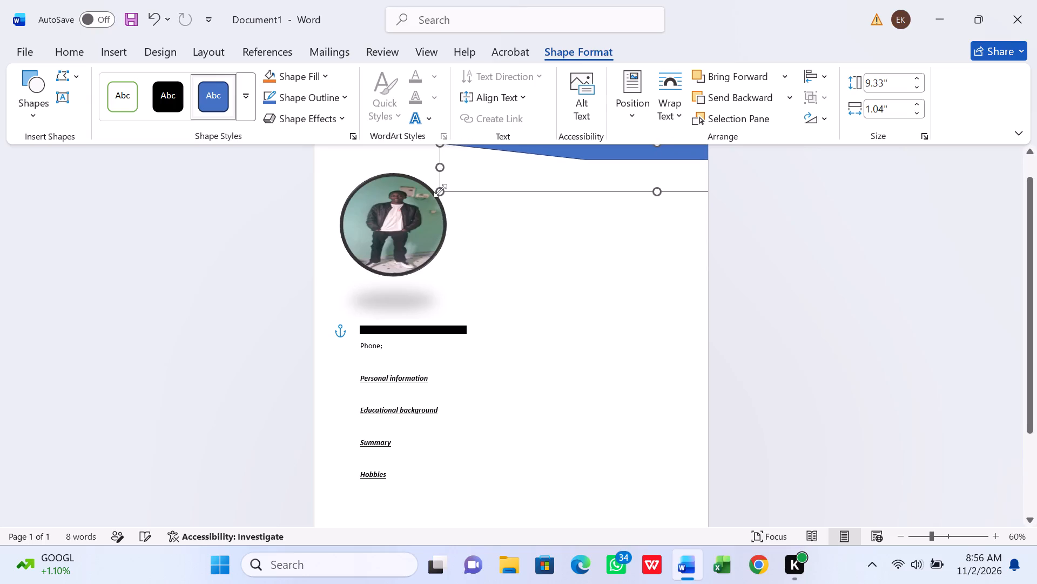
{"action": "left_click_drag", "start_coordinate": [437, 189], "coordinate": [440, 189]}
{"action": "left_click_drag", "start_coordinate": [440, 189], "coordinate": [329, 175]}
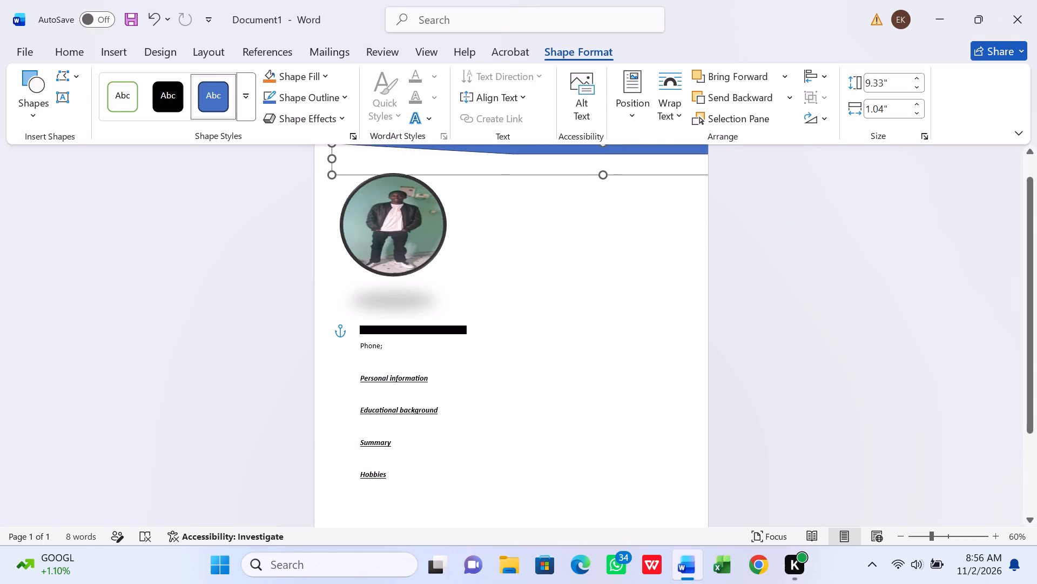
{"action": "left_click_drag", "start_coordinate": [329, 175], "coordinate": [302, 169]}
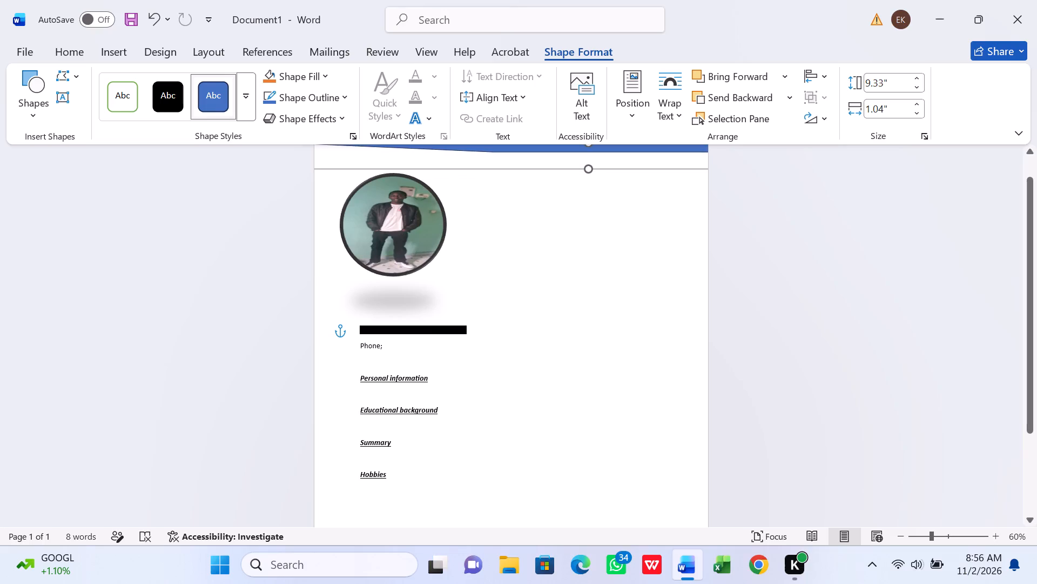
{"action": "left_click_drag", "start_coordinate": [302, 169], "coordinate": [289, 191]}
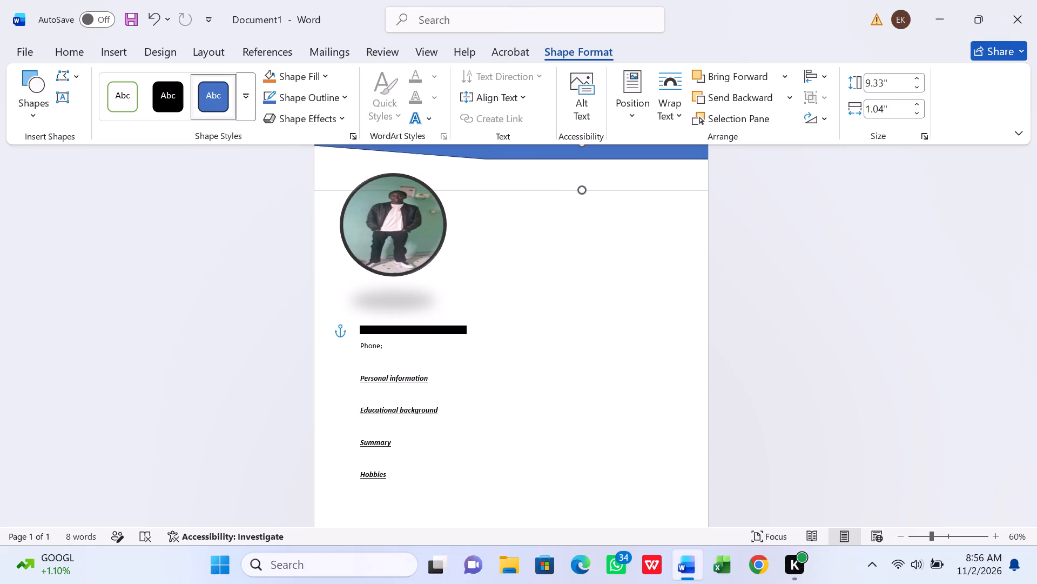
{"action": "left_click_drag", "start_coordinate": [289, 191], "coordinate": [243, 201]}
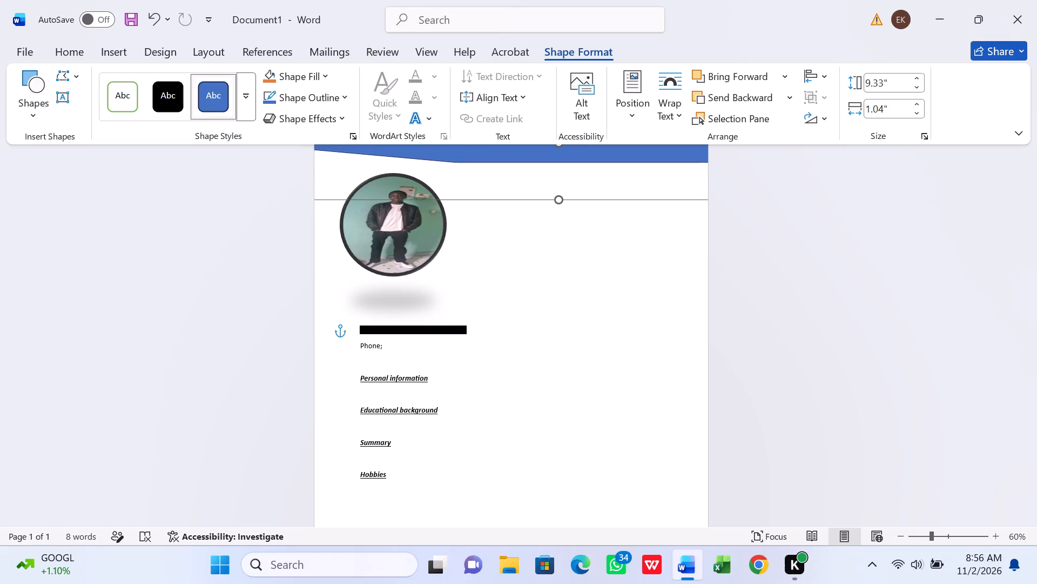
{"action": "left_click_drag", "start_coordinate": [243, 201], "coordinate": [224, 233]}
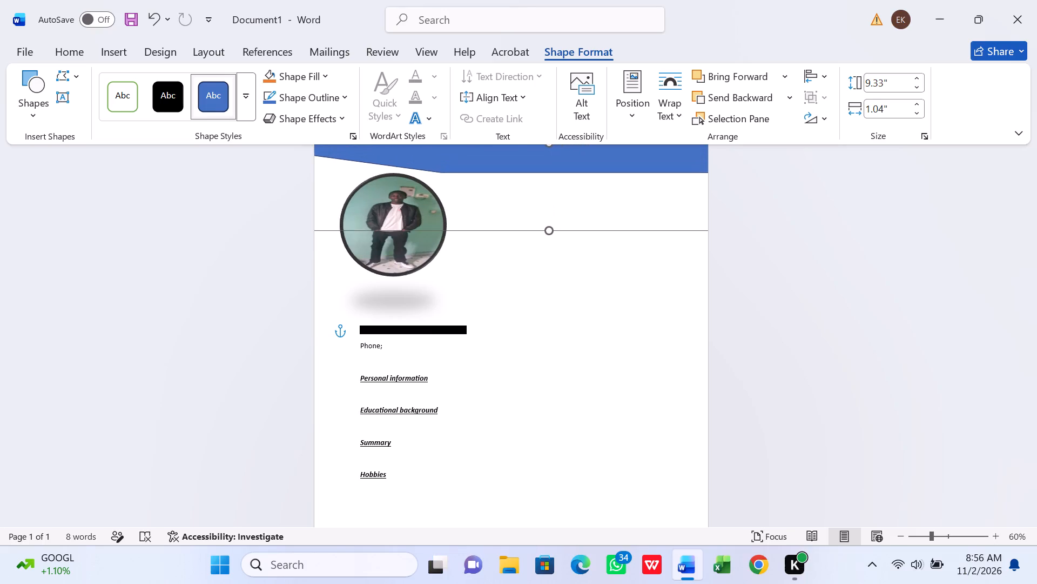
{"action": "left_click_drag", "start_coordinate": [224, 233], "coordinate": [220, 238]}
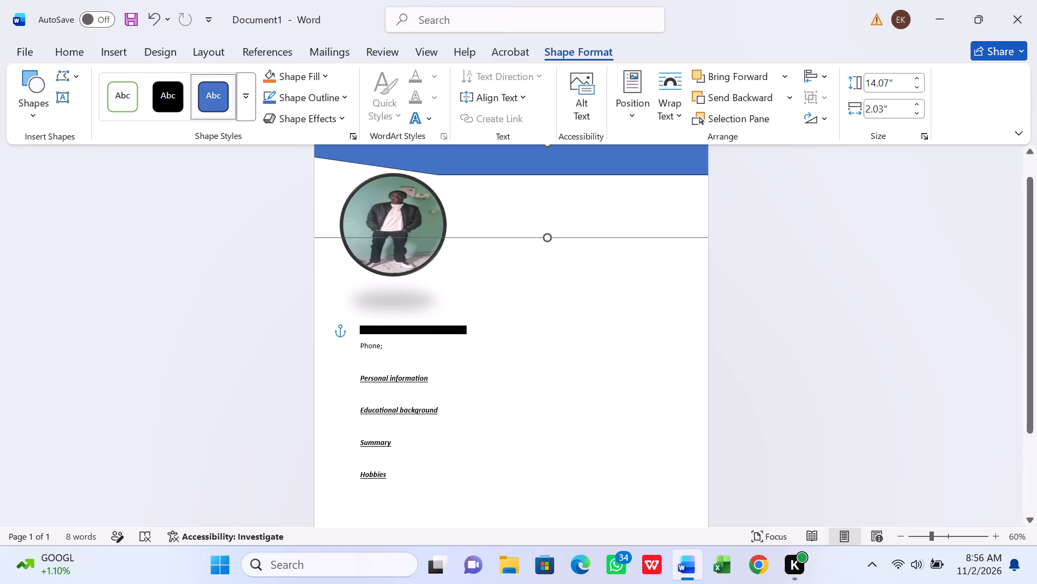
{"action": "left_click", "coordinate": [553, 250]}
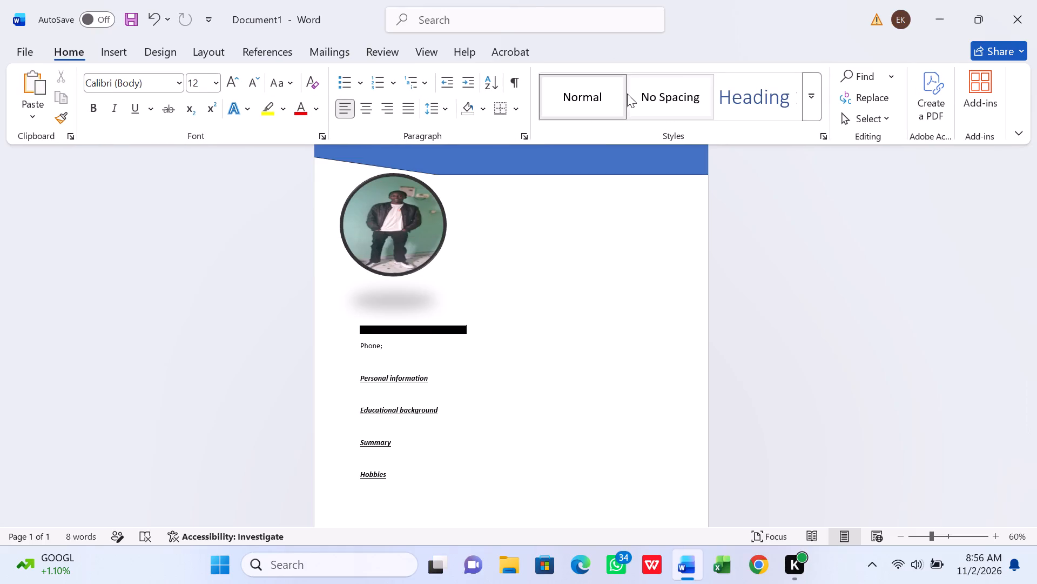
Draw a narrow block arc about 4.97 by 0.22 inches down the page's left margin, starting beside the contact details.
{"action": "left_click", "coordinate": [111, 44]}
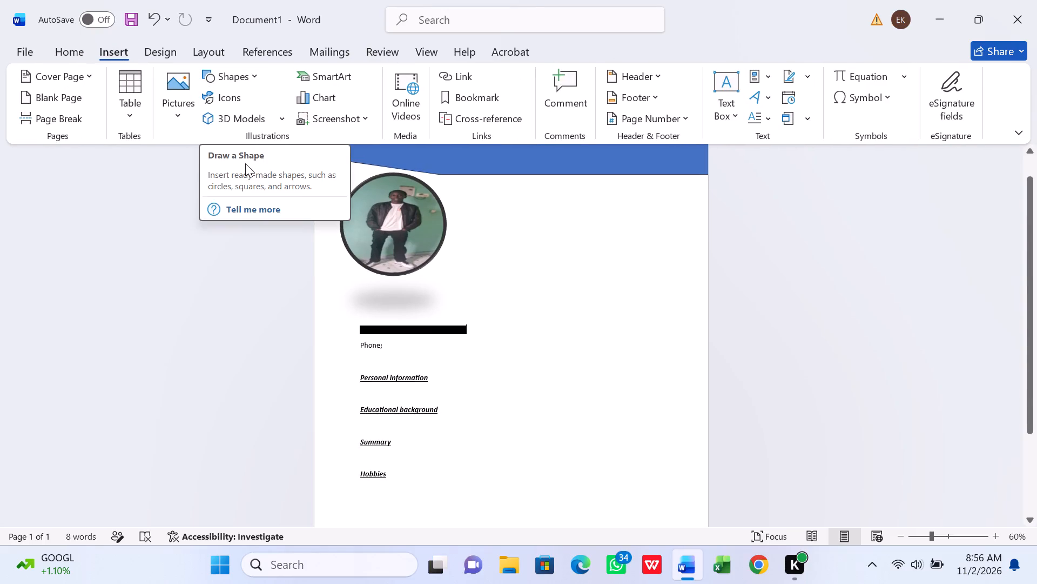
{"action": "left_click", "coordinate": [253, 75]}
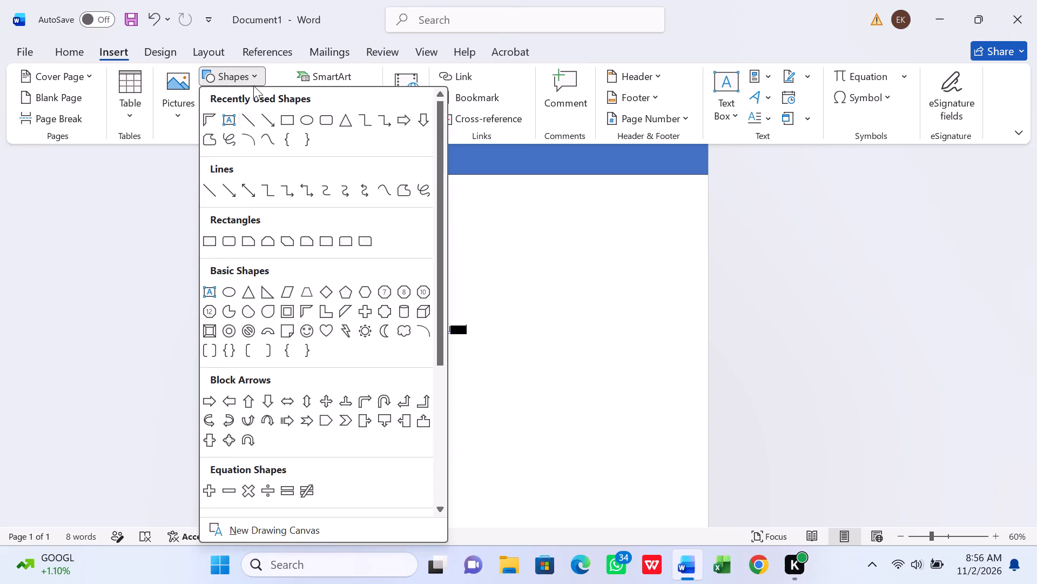
{"action": "left_click", "coordinate": [270, 334]}
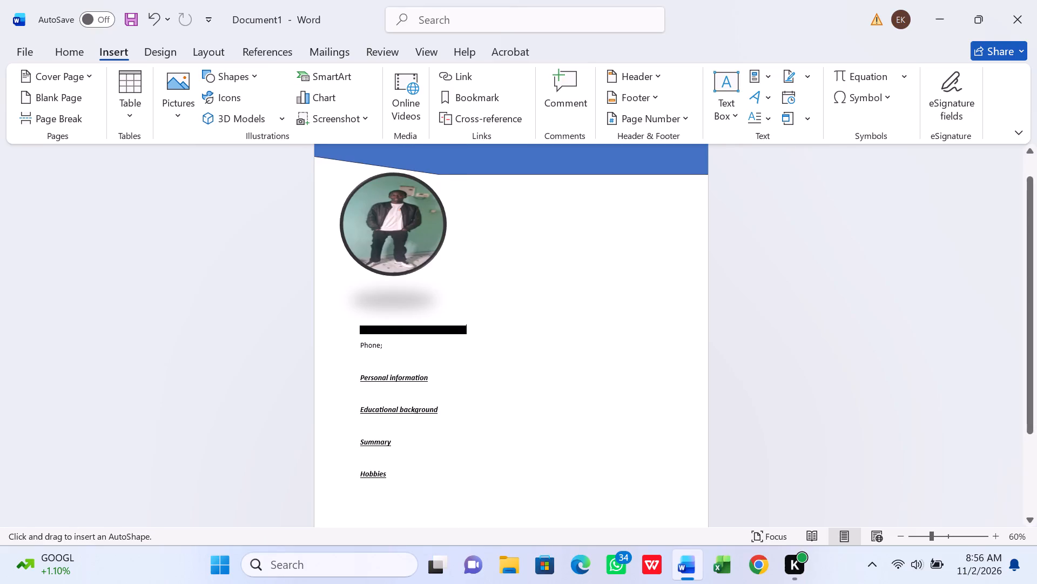
{"action": "scroll", "coordinate": [649, 435], "scroll_direction": "up", "scroll_amount": 1}
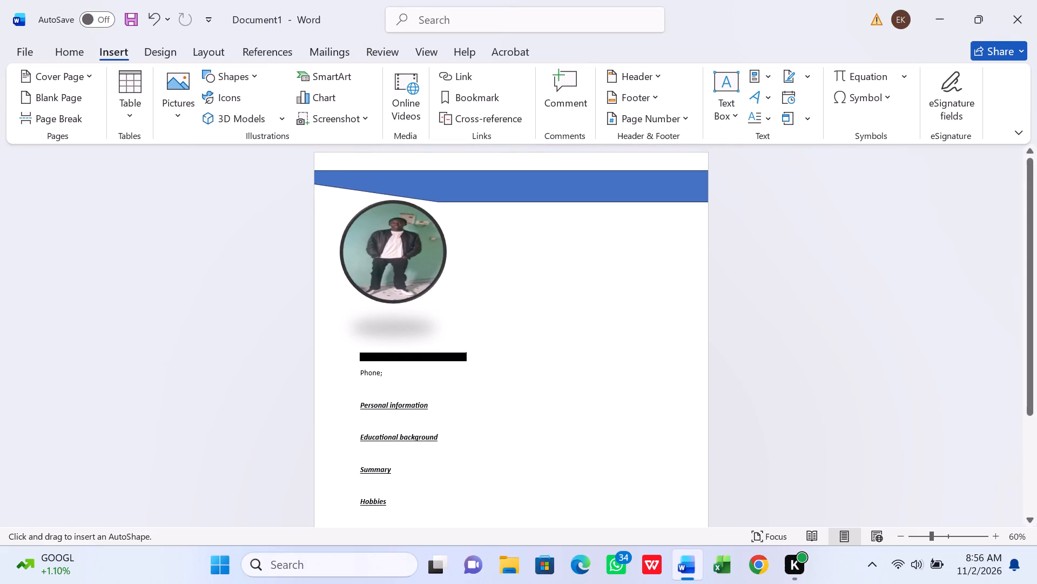
{"action": "right_click_drag", "start_coordinate": [346, 350], "coordinate": [348, 461]}
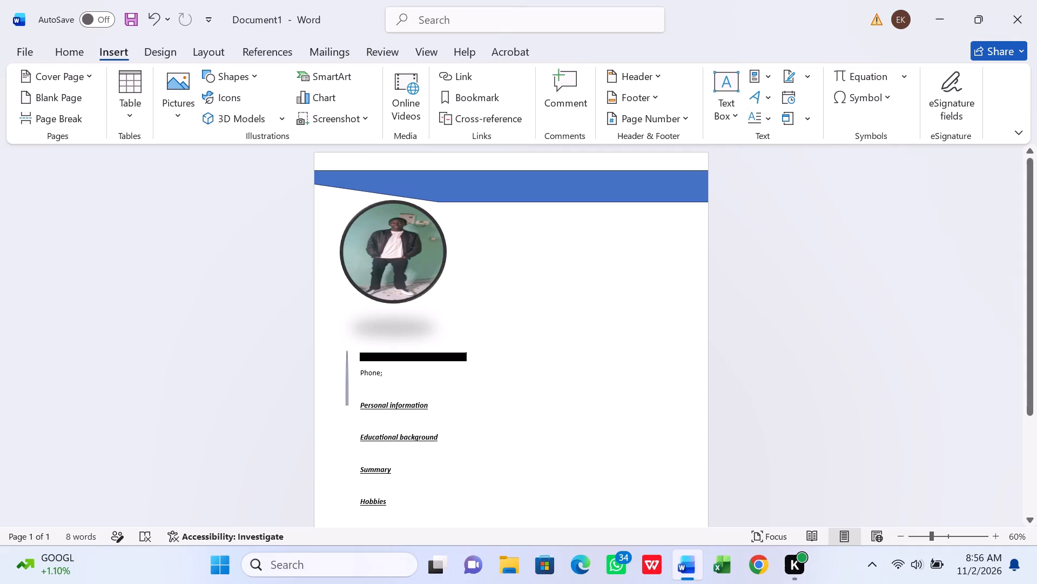
{"action": "right_click_drag", "start_coordinate": [348, 461], "coordinate": [344, 583]}
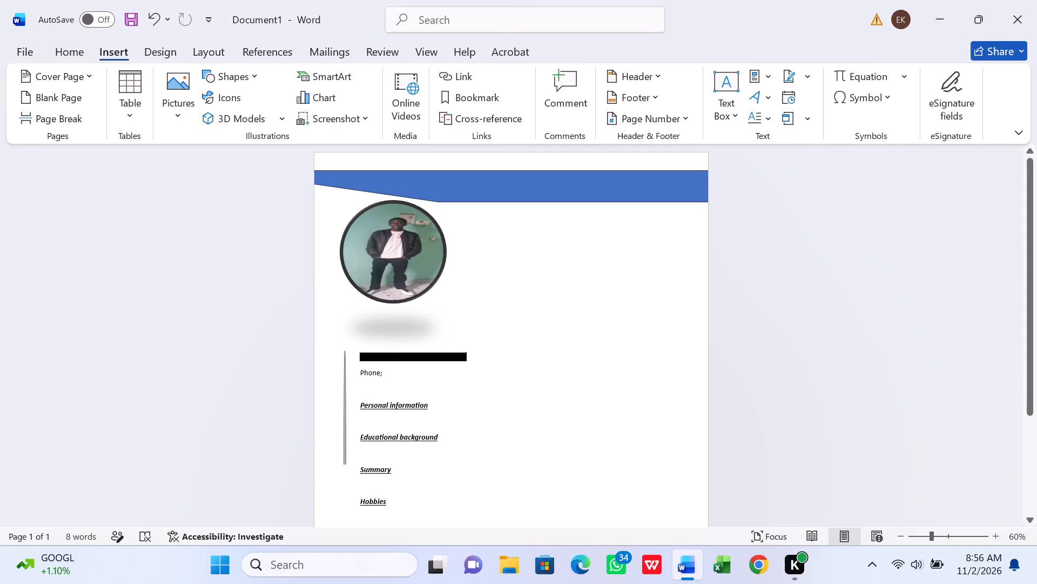
{"action": "right_click_drag", "start_coordinate": [344, 583], "coordinate": [315, 583]}
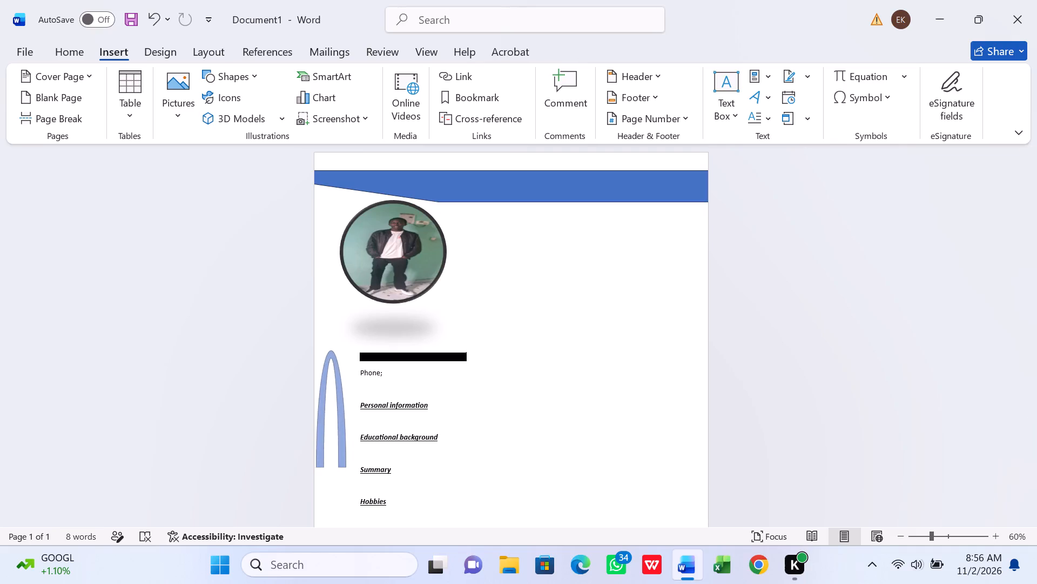
{"action": "right_click_drag", "start_coordinate": [315, 583], "coordinate": [335, 581]}
{"action": "left_click", "coordinate": [473, 496]}
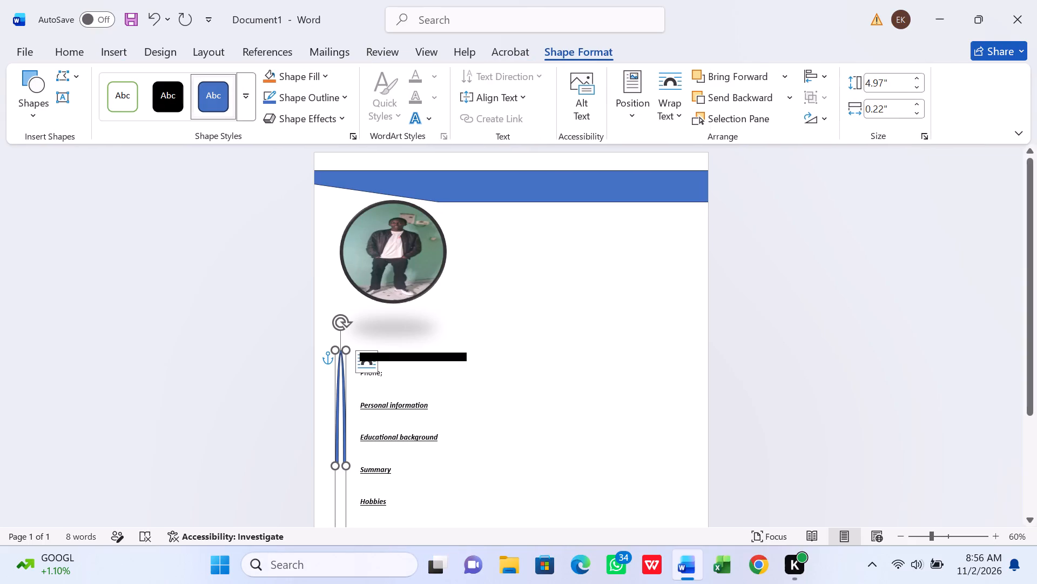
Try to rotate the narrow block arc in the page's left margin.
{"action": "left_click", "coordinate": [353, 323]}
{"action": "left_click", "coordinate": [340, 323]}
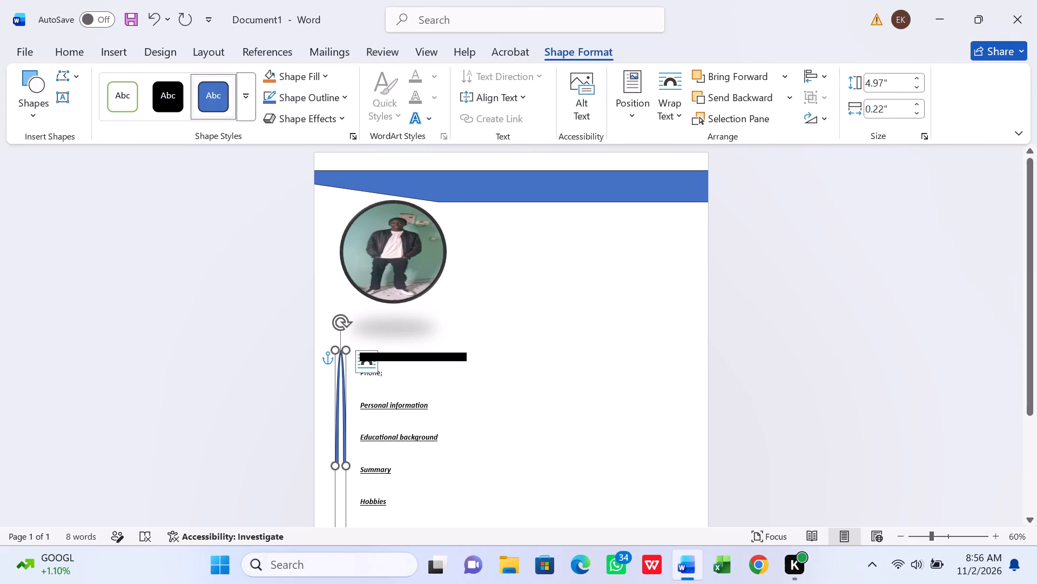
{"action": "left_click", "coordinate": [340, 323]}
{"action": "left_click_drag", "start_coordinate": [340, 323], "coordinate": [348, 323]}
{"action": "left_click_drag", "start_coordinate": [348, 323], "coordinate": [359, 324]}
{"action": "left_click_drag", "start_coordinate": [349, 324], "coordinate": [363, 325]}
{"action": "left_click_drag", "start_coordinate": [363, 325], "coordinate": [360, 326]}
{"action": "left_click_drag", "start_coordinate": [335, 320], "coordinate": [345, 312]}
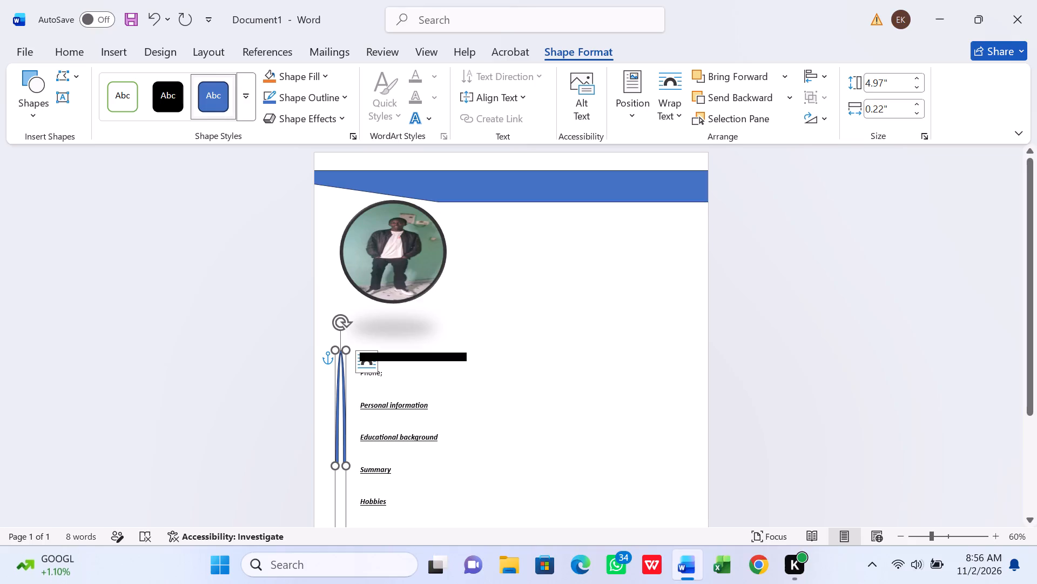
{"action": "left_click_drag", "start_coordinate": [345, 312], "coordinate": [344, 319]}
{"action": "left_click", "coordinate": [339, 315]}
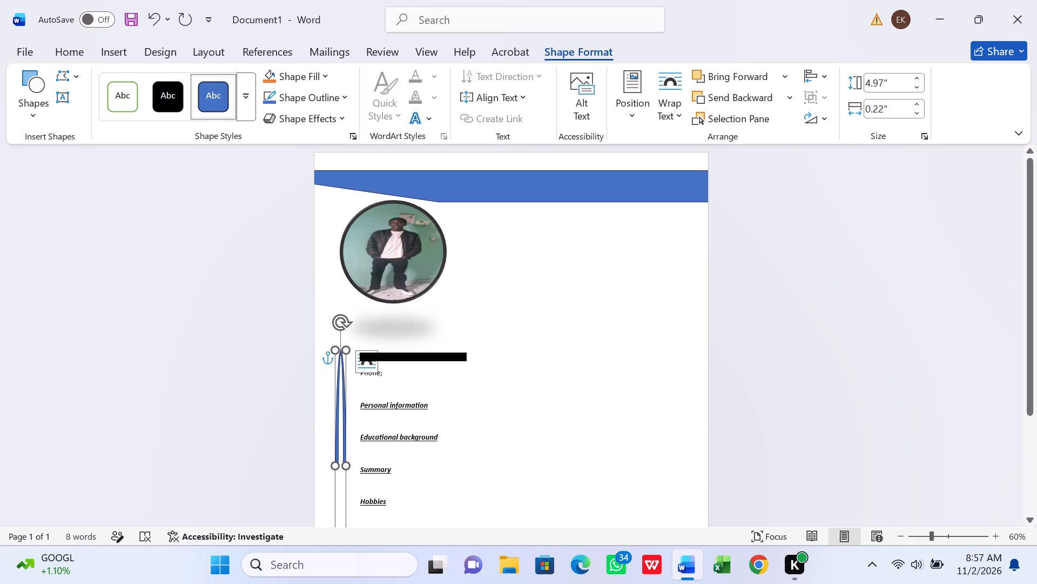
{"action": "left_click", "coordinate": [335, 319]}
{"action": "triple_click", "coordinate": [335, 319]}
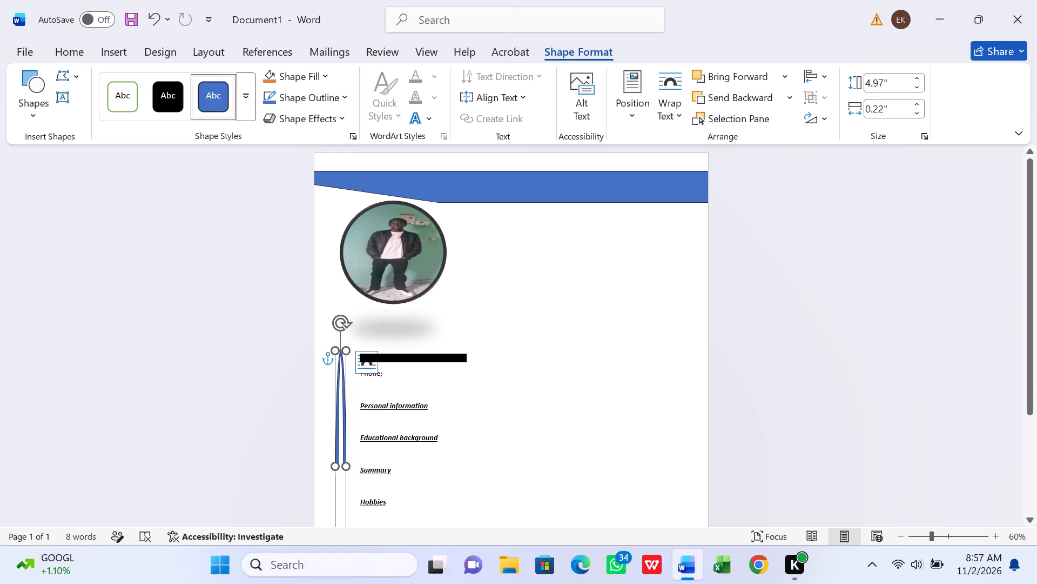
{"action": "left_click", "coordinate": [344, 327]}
Set the block arc's text wrapping to Square.
{"action": "left_click", "coordinate": [372, 361]}
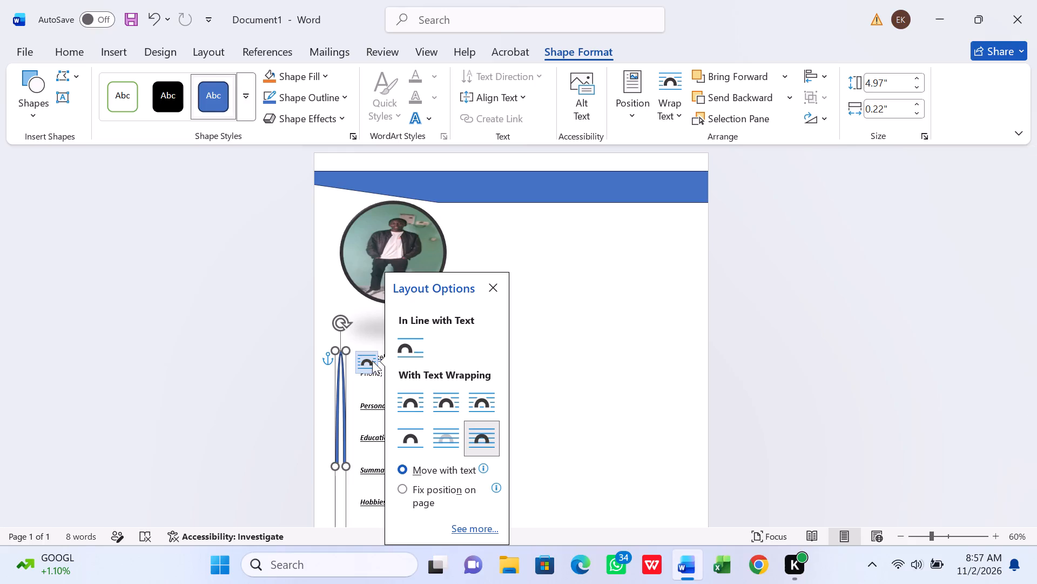
{"action": "left_click", "coordinate": [418, 402]}
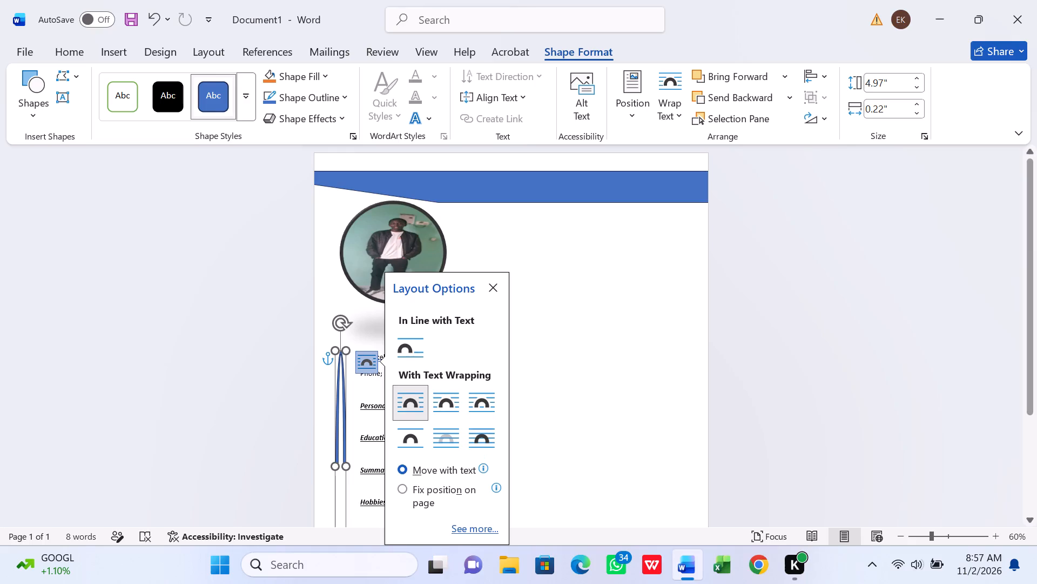
{"action": "left_click", "coordinate": [531, 346]}
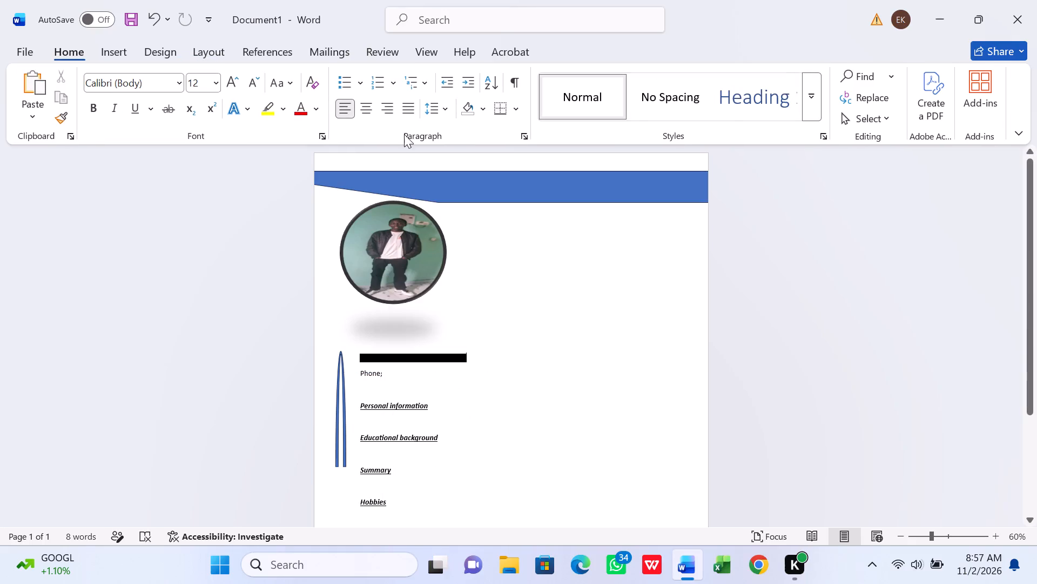
Draw a tall half frame about 7.37 by 1.47 inches below the banner, near the page's right edge.
{"action": "left_click", "coordinate": [125, 50]}
{"action": "left_click", "coordinate": [252, 69]}
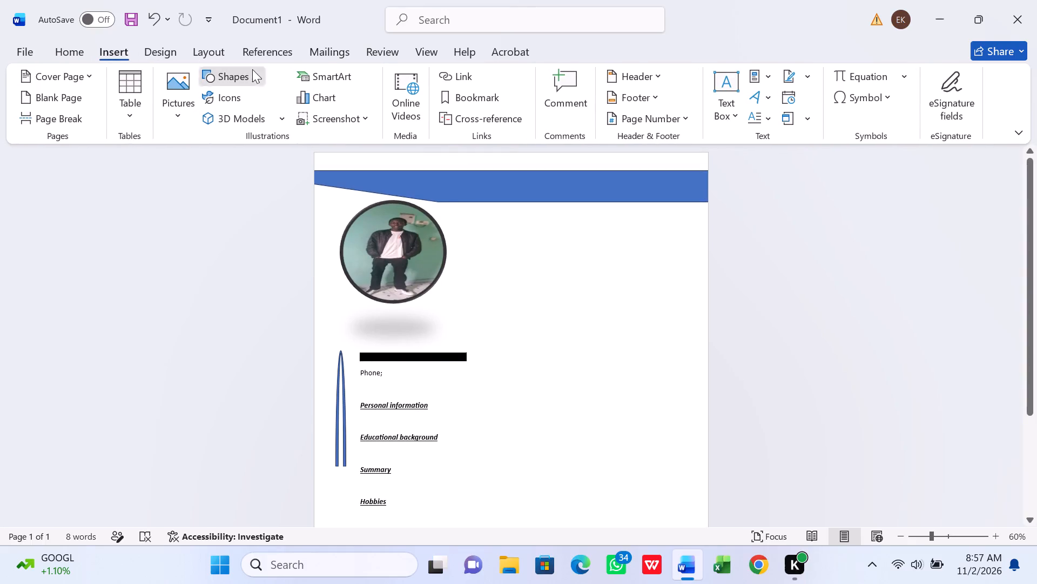
{"action": "left_click", "coordinate": [226, 116]}
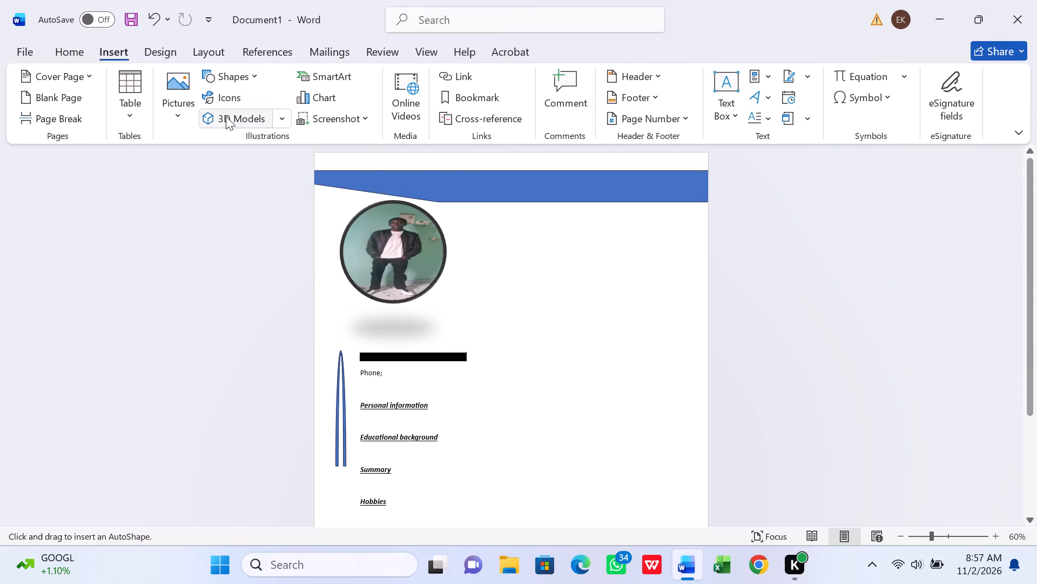
{"action": "left_click_drag", "start_coordinate": [662, 207], "coordinate": [648, 256]}
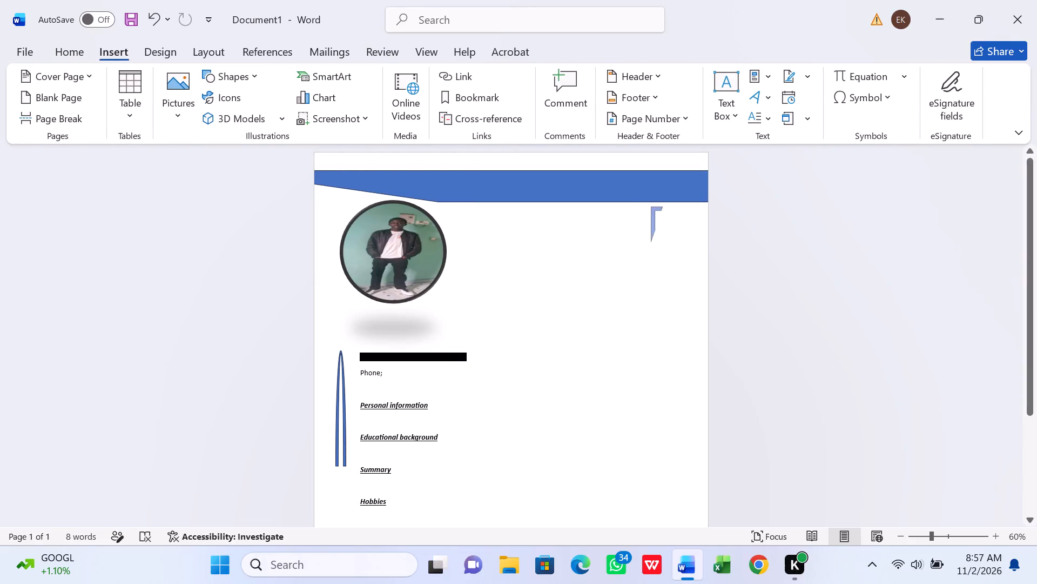
{"action": "left_click_drag", "start_coordinate": [648, 256], "coordinate": [631, 542]}
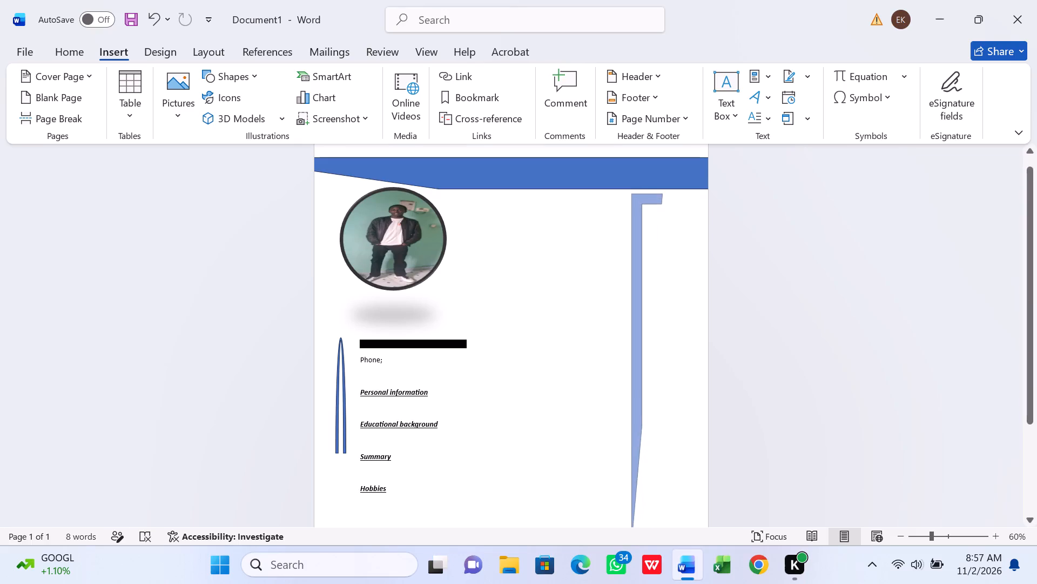
{"action": "left_click_drag", "start_coordinate": [631, 542], "coordinate": [600, 538]}
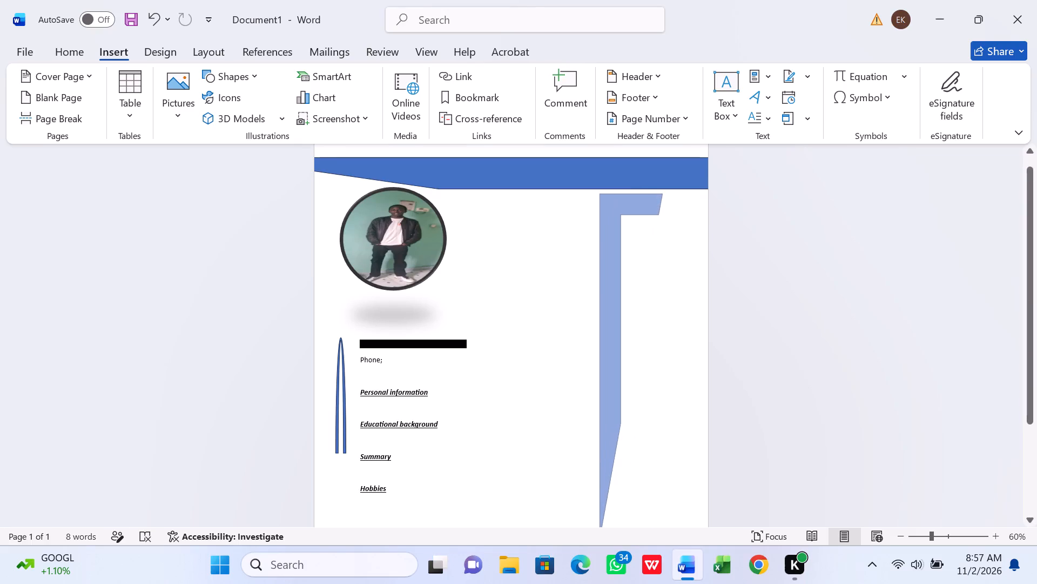
{"action": "left_click_drag", "start_coordinate": [600, 538], "coordinate": [594, 536]}
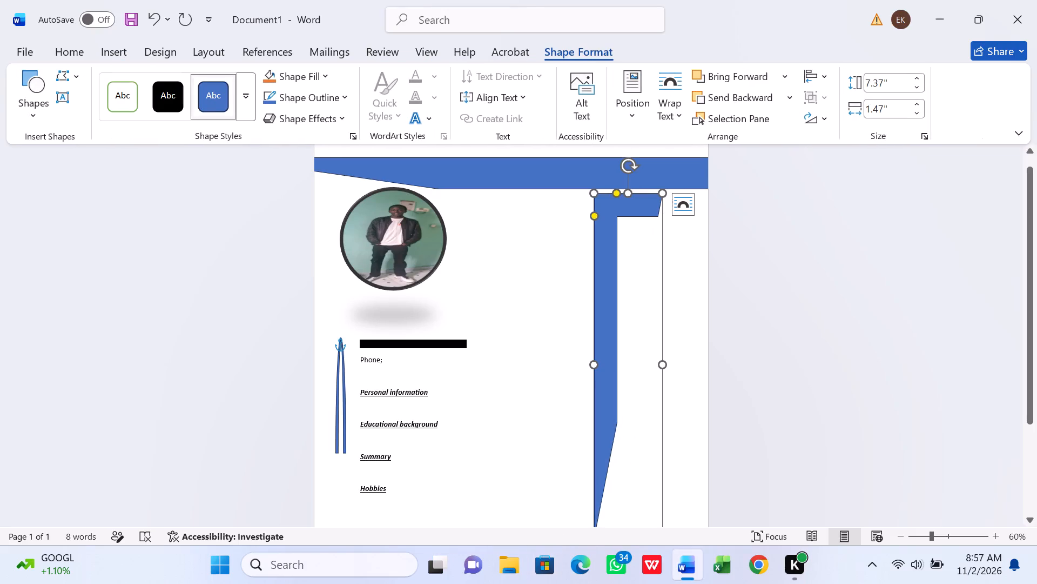
Resize the tall half frame to about 7.55 by 1.49 inches, extending past the page's right edge with its top overlapping the banner.
{"action": "left_click_drag", "start_coordinate": [661, 361], "coordinate": [717, 351]}
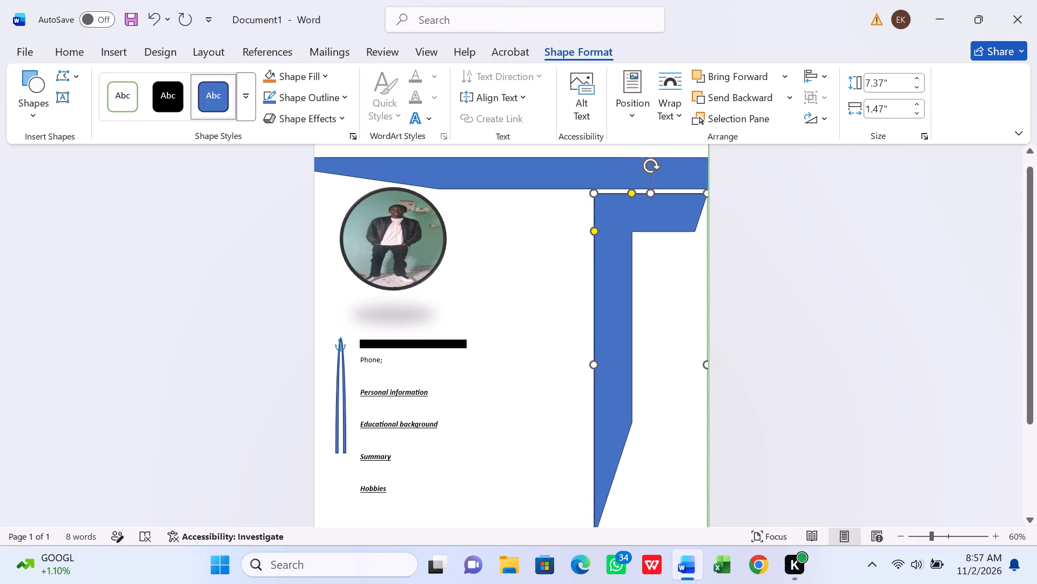
{"action": "left_click_drag", "start_coordinate": [717, 351], "coordinate": [756, 315]}
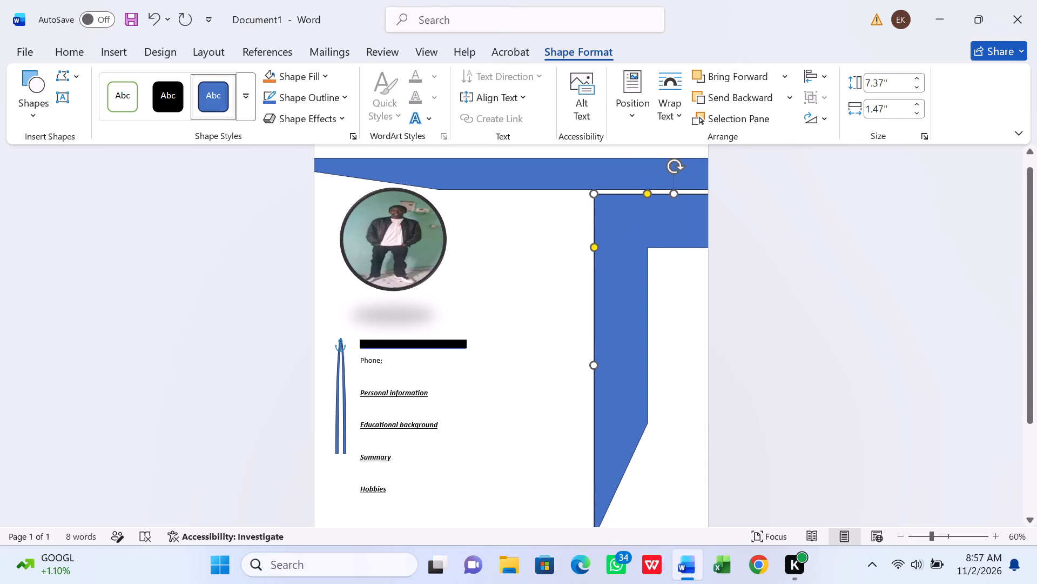
{"action": "left_click_drag", "start_coordinate": [597, 194], "coordinate": [604, 210]}
{"action": "left_click_drag", "start_coordinate": [604, 210], "coordinate": [693, 188]}
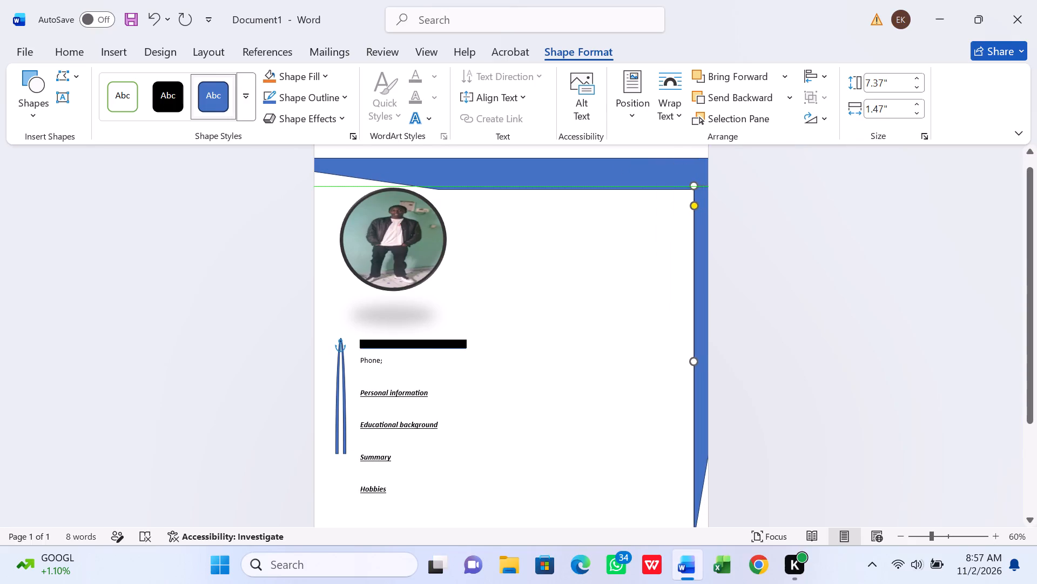
{"action": "left_click_drag", "start_coordinate": [693, 188], "coordinate": [680, 188]}
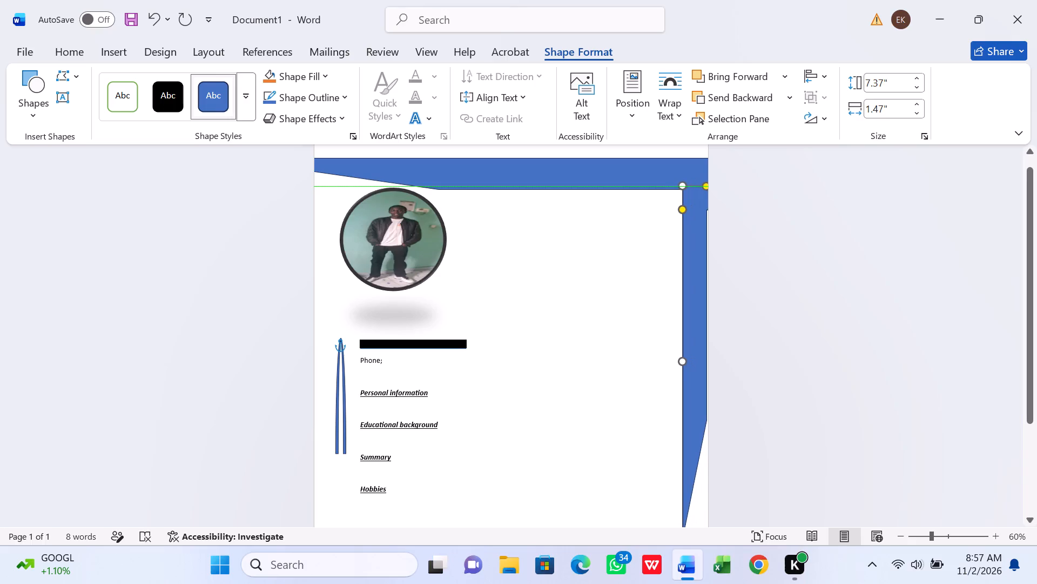
{"action": "left_click_drag", "start_coordinate": [680, 188], "coordinate": [685, 196]}
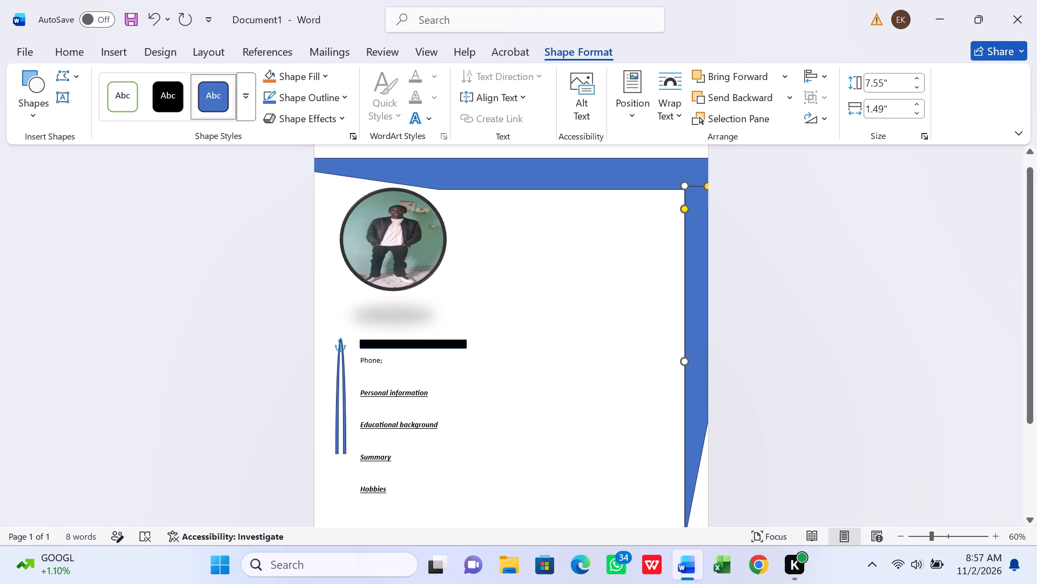
Enlarge the tall half frame to about 7.67 by 1.52 inches and move it slightly down and inward, just below the banner.
{"action": "left_click", "coordinate": [1033, 514]}
{"action": "triple_click", "coordinate": [1033, 514]}
{"action": "triple_click", "coordinate": [1033, 514]}
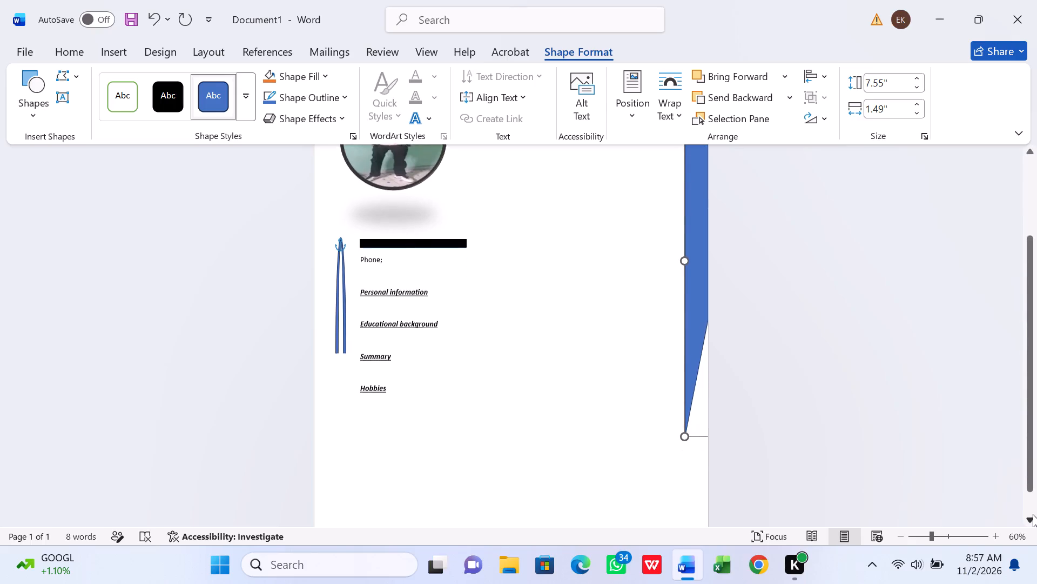
{"action": "left_click", "coordinate": [1033, 514]}
{"action": "triple_click", "coordinate": [1033, 514]}
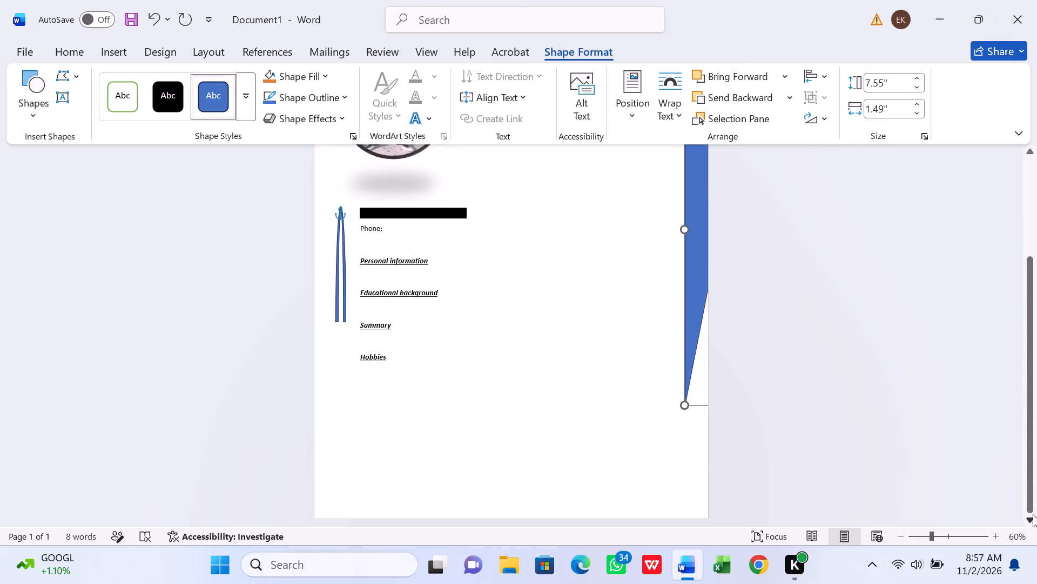
{"action": "triple_click", "coordinate": [1032, 517]}
{"action": "triple_click", "coordinate": [1032, 517]}
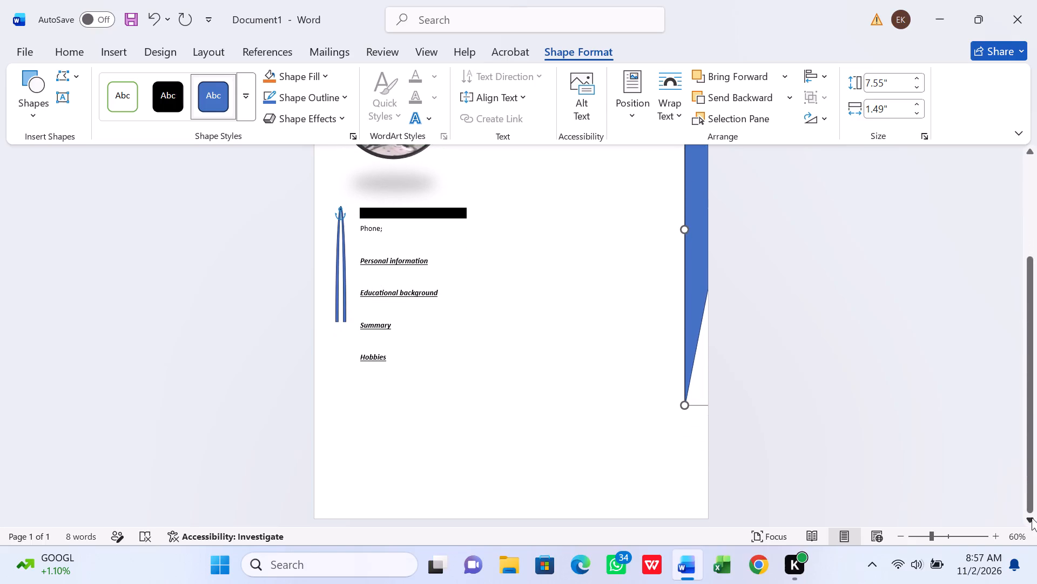
{"action": "left_click", "coordinate": [1032, 517]}
{"action": "triple_click", "coordinate": [1032, 517]}
{"action": "left_click_drag", "start_coordinate": [1032, 517], "coordinate": [784, 396]}
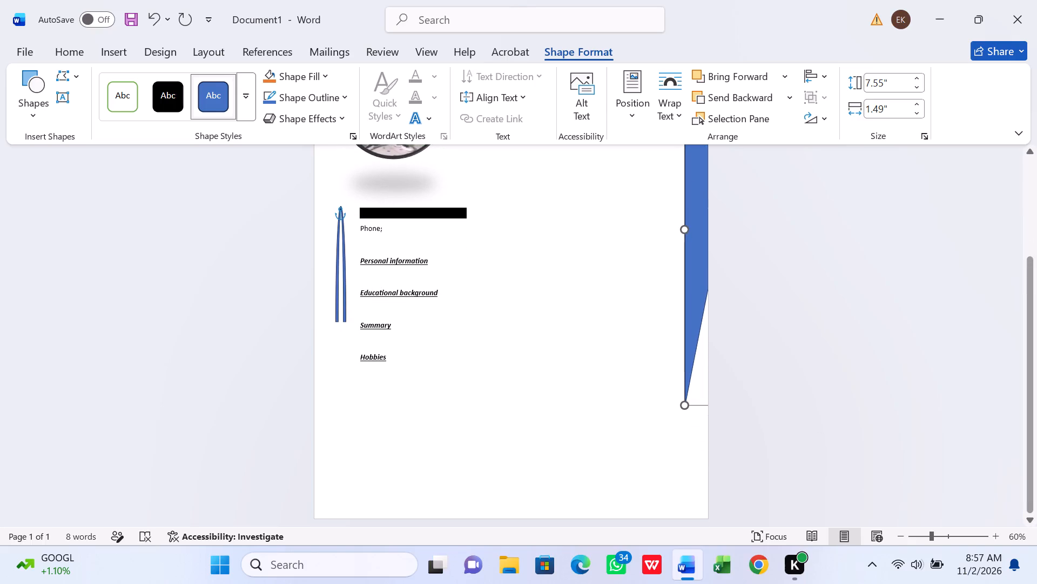
{"action": "left_click", "coordinate": [684, 404]}
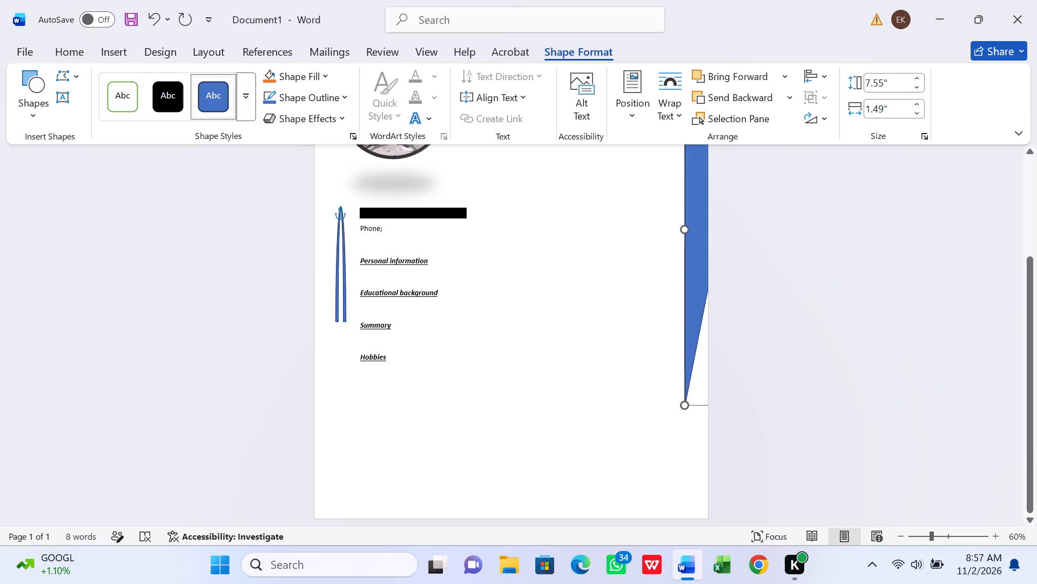
{"action": "left_click_drag", "start_coordinate": [683, 402], "coordinate": [689, 466]}
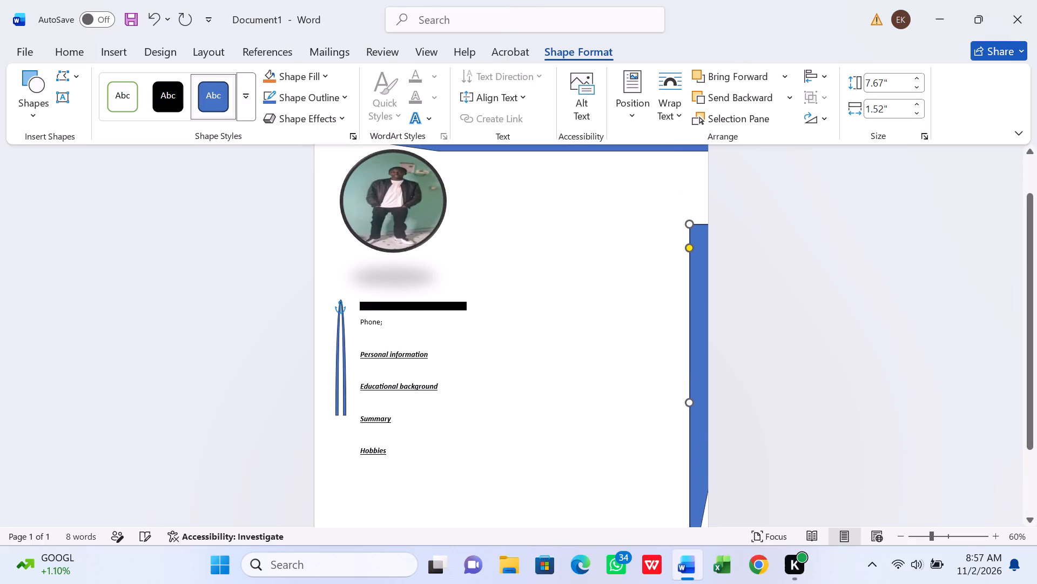
{"action": "left_click_drag", "start_coordinate": [689, 466], "coordinate": [678, 407]}
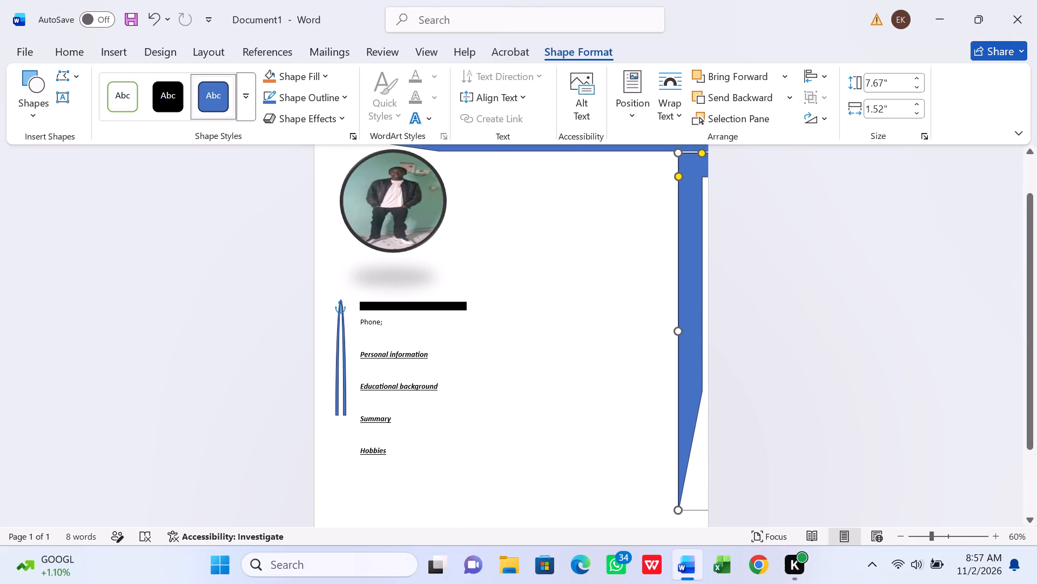
Stretch the tall half frame to about 11.17 by 1.38 inches so it runs down the right edge to the page bottom.
{"action": "triple_click", "coordinate": [1032, 521]}
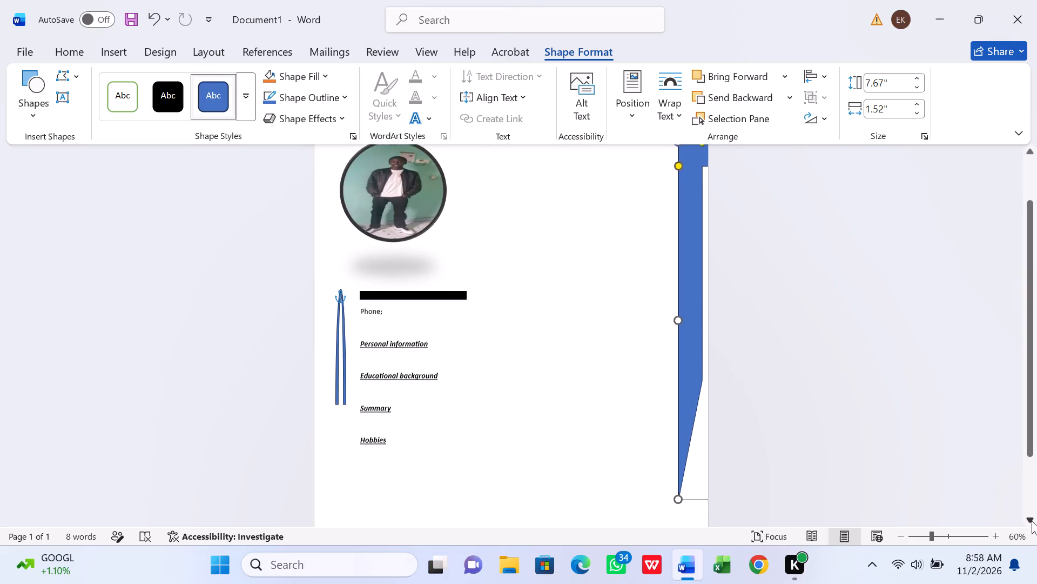
{"action": "triple_click", "coordinate": [1032, 521]}
{"action": "left_click", "coordinate": [1032, 521]}
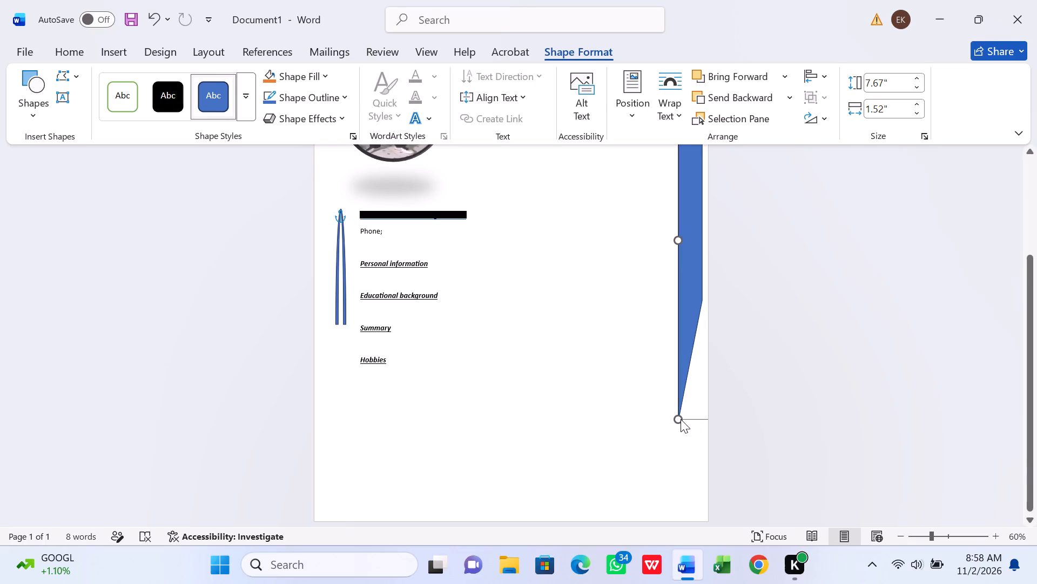
{"action": "left_click_drag", "start_coordinate": [679, 419], "coordinate": [677, 428]}
{"action": "left_click_drag", "start_coordinate": [676, 420], "coordinate": [674, 459]}
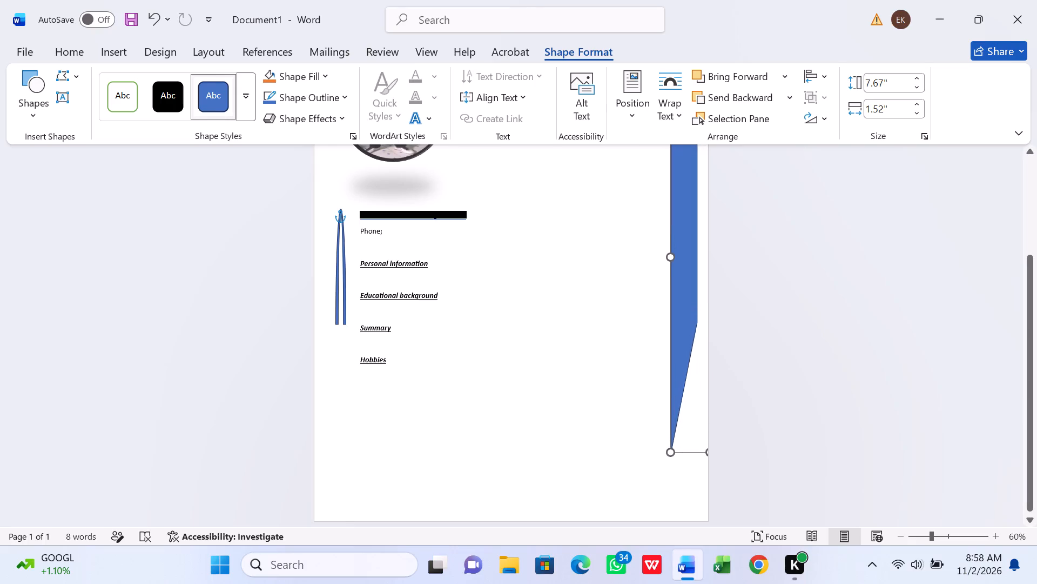
{"action": "left_click_drag", "start_coordinate": [674, 459], "coordinate": [685, 583]}
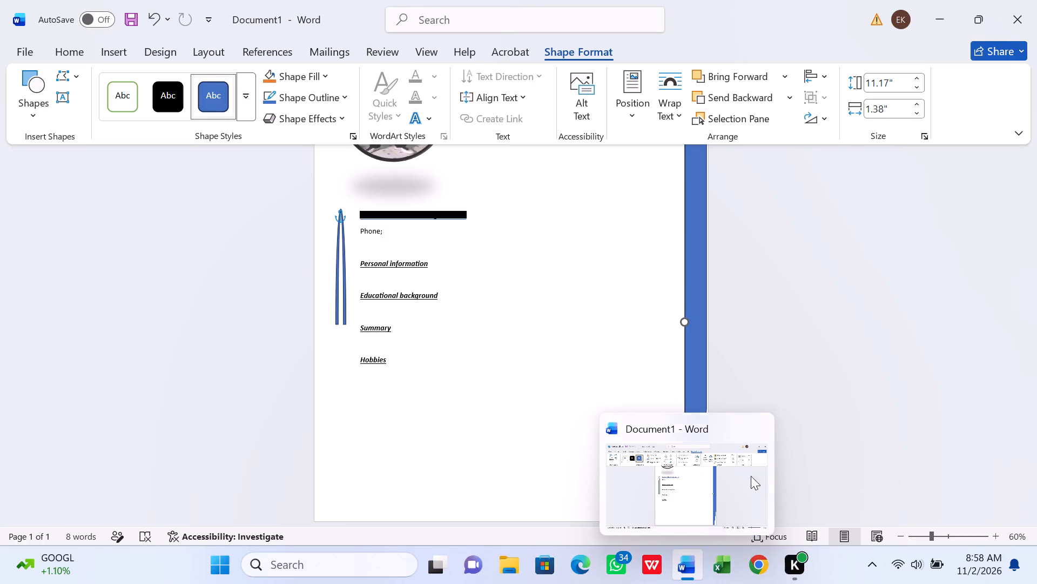
{"action": "left_click", "coordinate": [824, 413]}
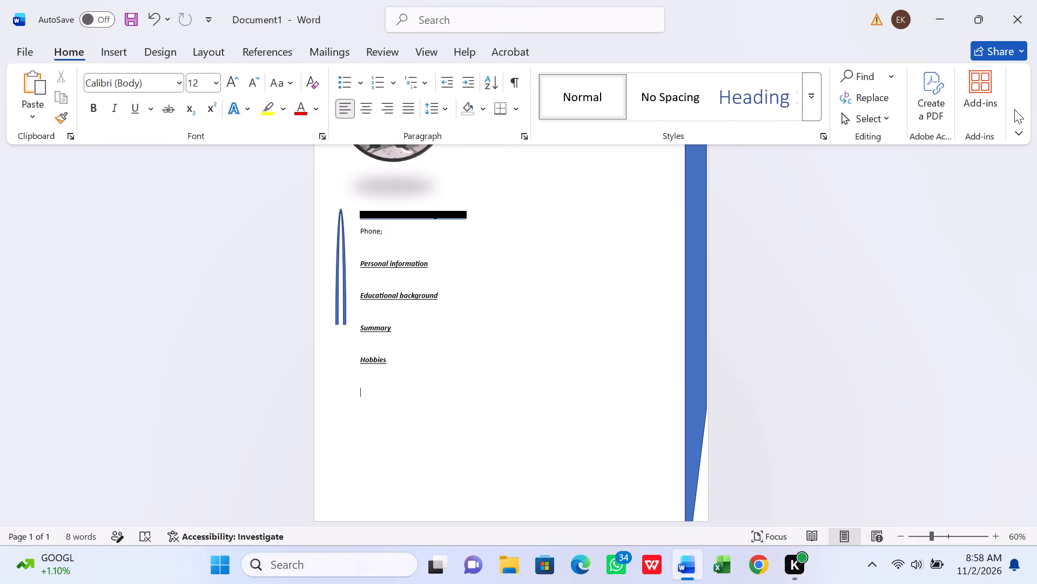
{"action": "triple_click", "coordinate": [1030, 157]}
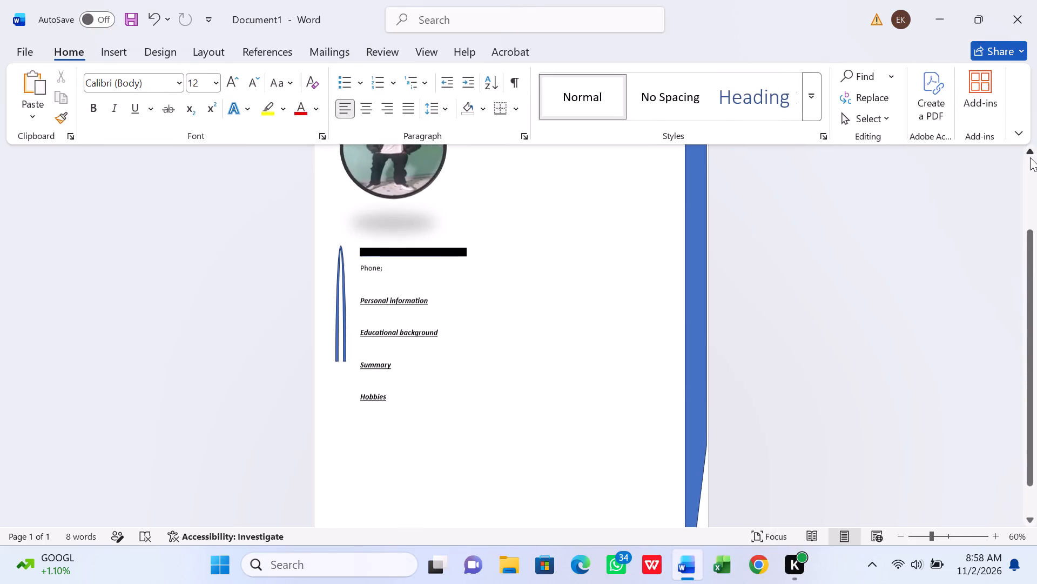
{"action": "triple_click", "coordinate": [1030, 157]}
{"action": "triple_click", "coordinate": [1030, 157]}
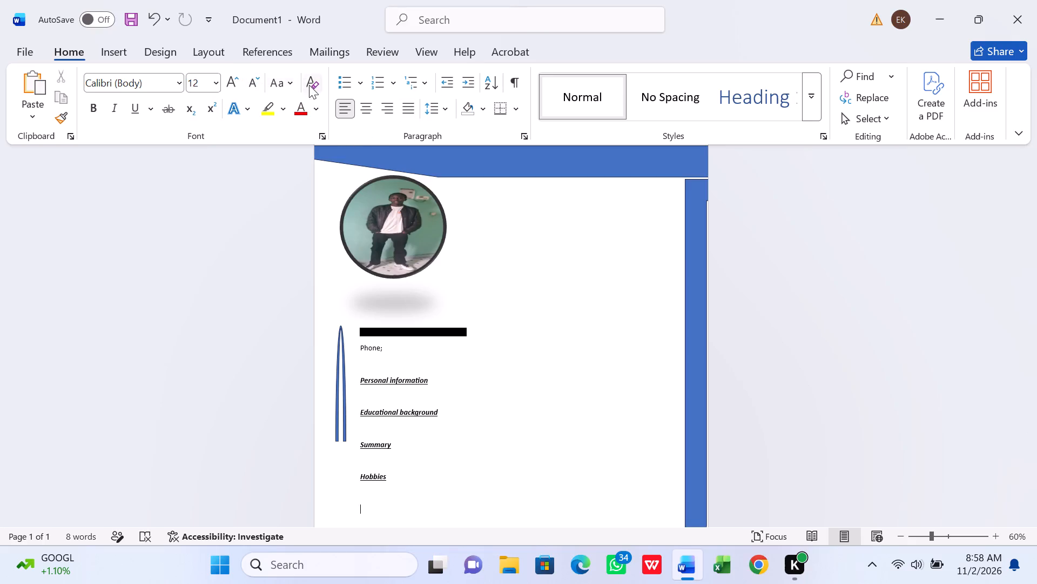
Draw a 12-point star about 1.38 by 2.37 inches just below the banner, overlapping the bar on the page's right edge.
{"action": "left_click", "coordinate": [123, 54]}
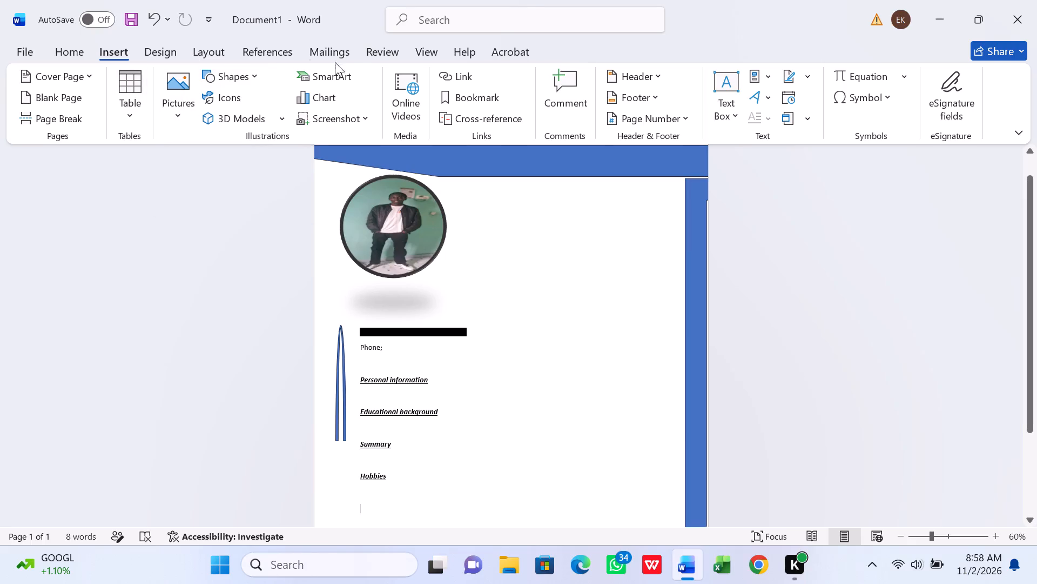
{"action": "left_click", "coordinate": [253, 76]}
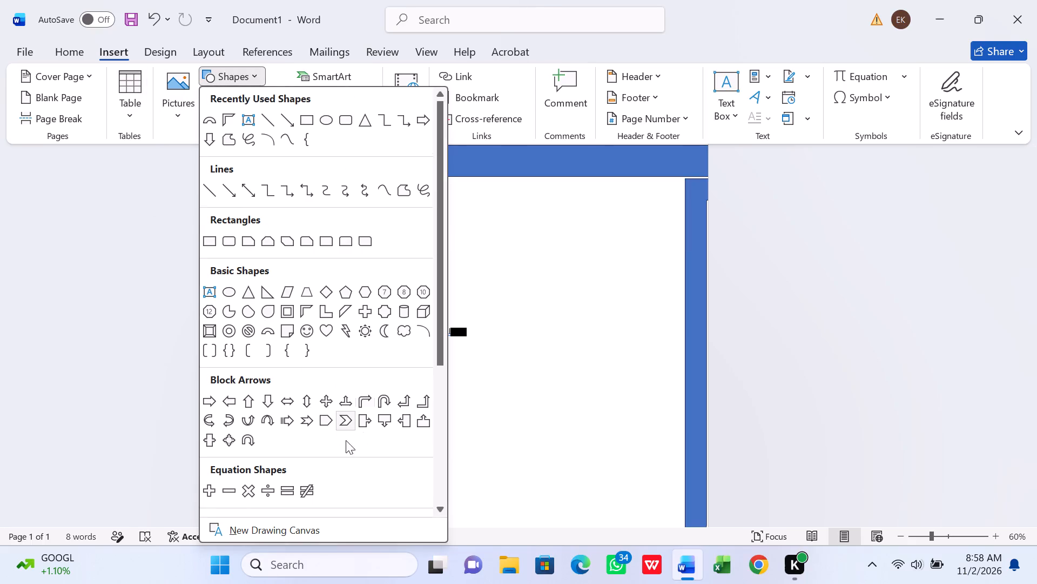
{"action": "triple_click", "coordinate": [441, 507]}
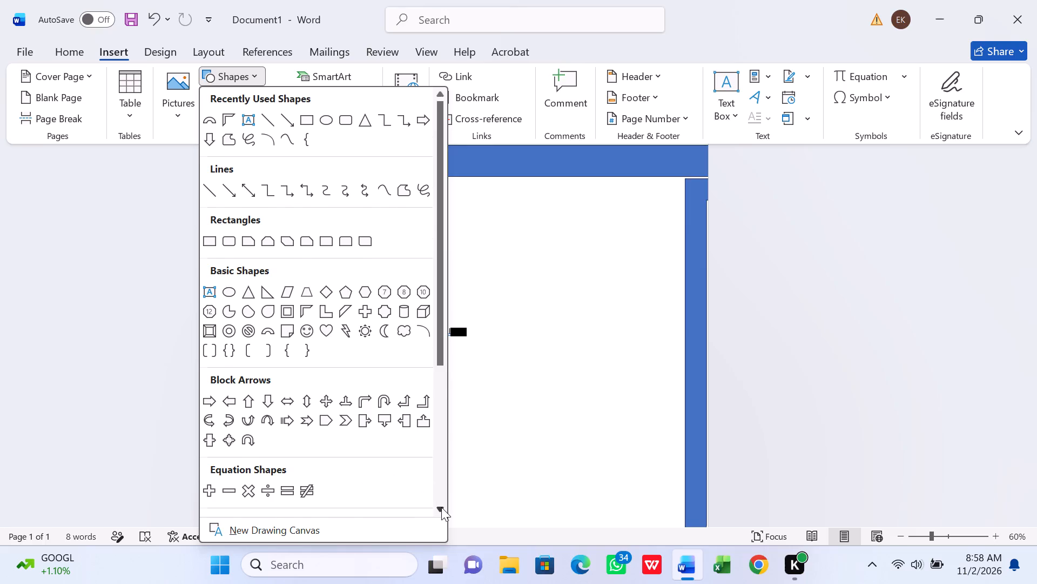
{"action": "triple_click", "coordinate": [441, 507]}
{"action": "triple_click", "coordinate": [441, 507]}
{"action": "double_click", "coordinate": [441, 507]}
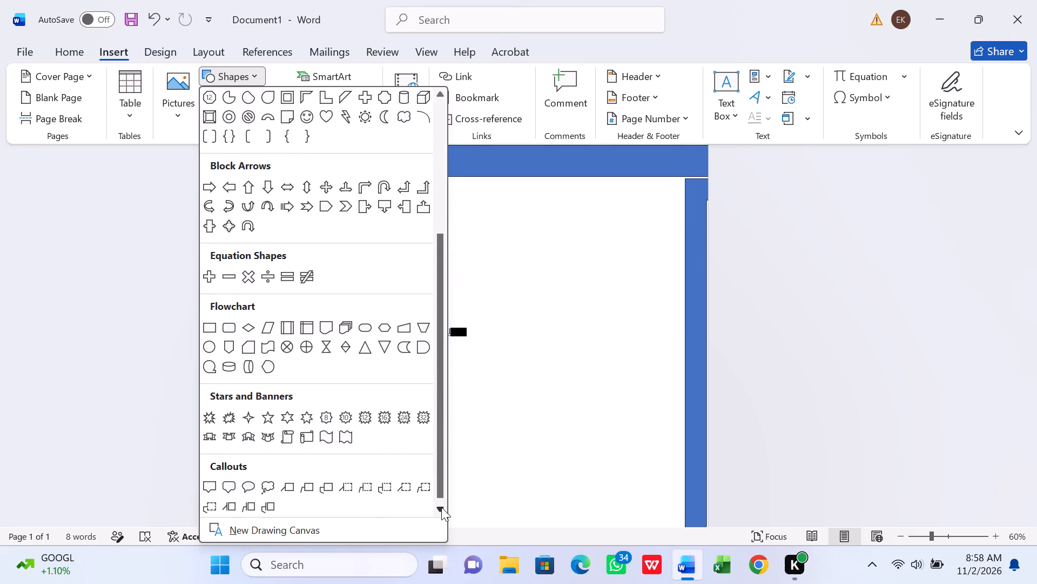
{"action": "left_click", "coordinate": [361, 416]}
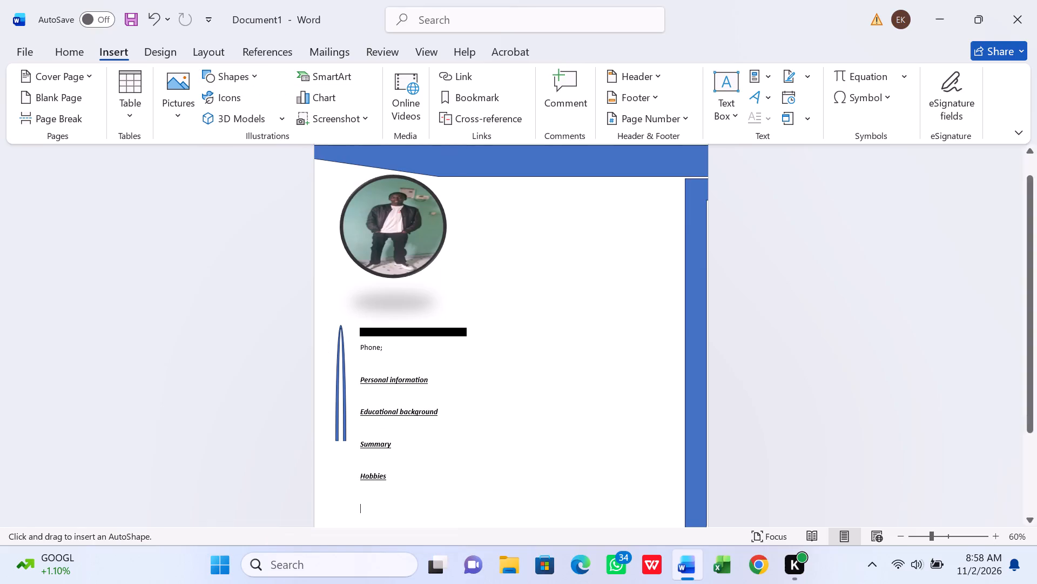
{"action": "left_click_drag", "start_coordinate": [586, 187], "coordinate": [701, 228]}
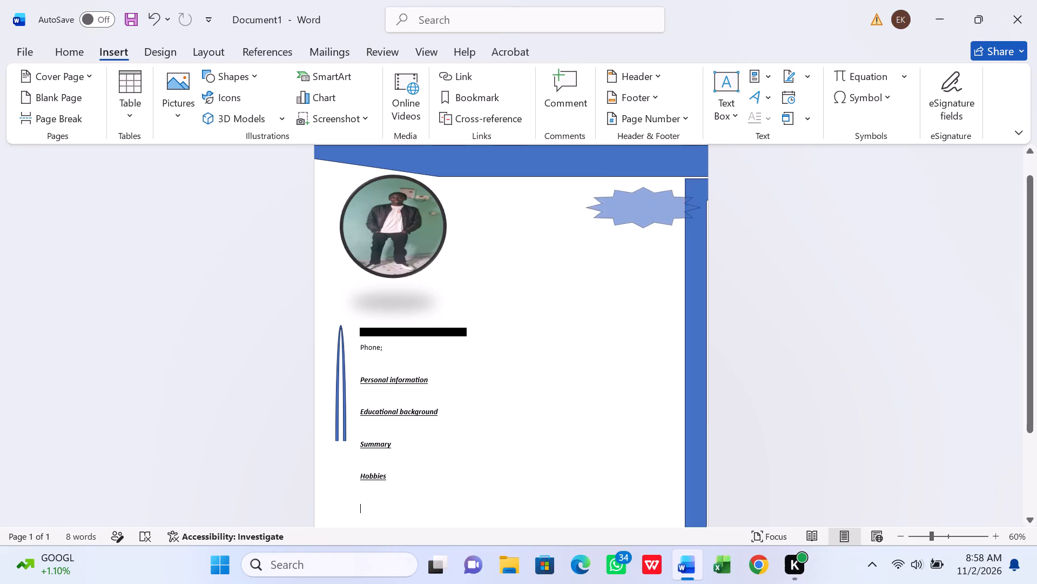
{"action": "left_click_drag", "start_coordinate": [701, 228], "coordinate": [696, 238]}
{"action": "left_click", "coordinate": [696, 238]}
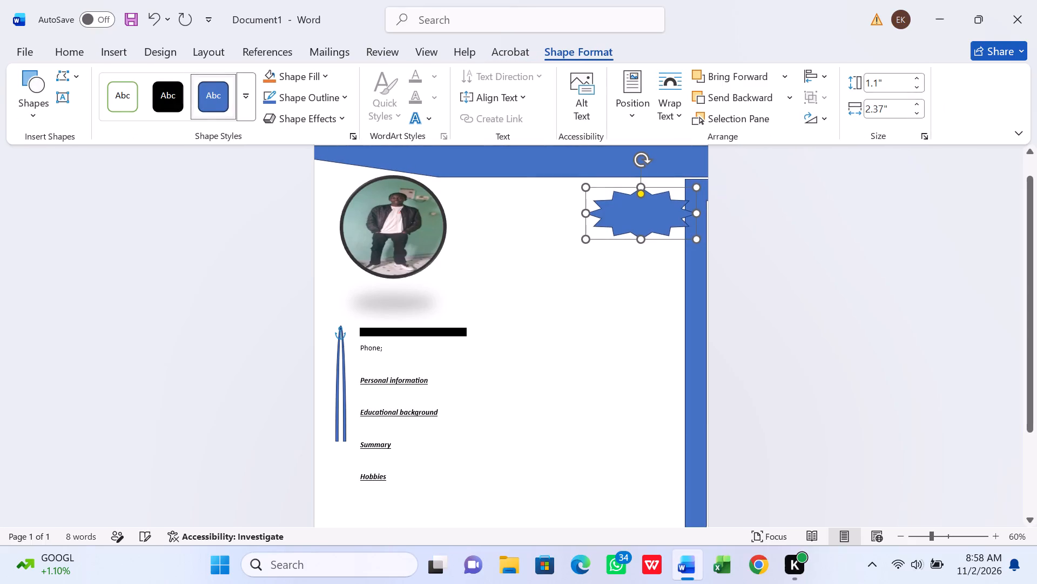
{"action": "left_click_drag", "start_coordinate": [642, 188], "coordinate": [644, 159]}
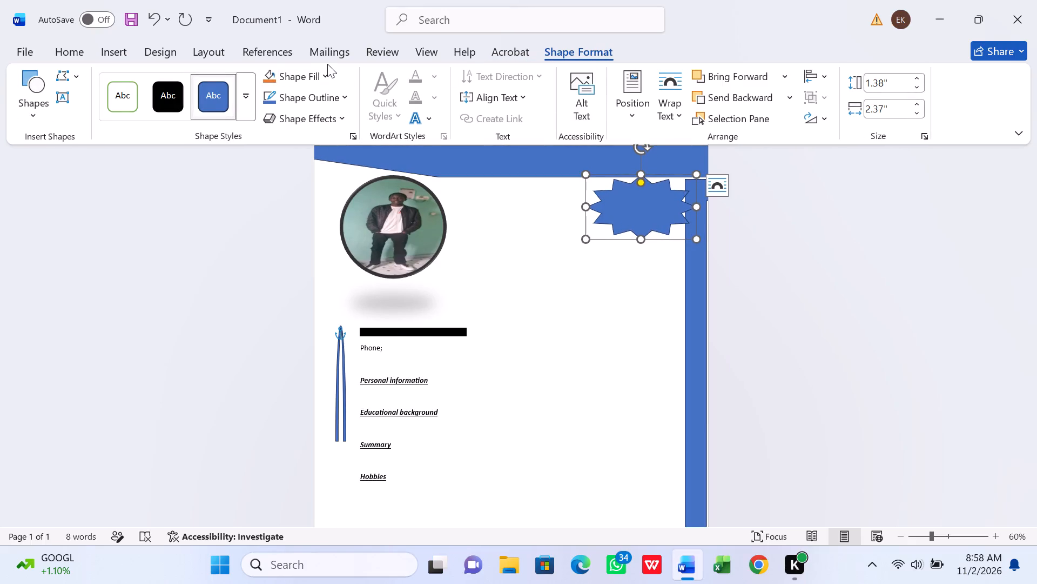
Apply the gold filled shape style with a dark outline to the 12-point star.
{"action": "left_click", "coordinate": [589, 49]}
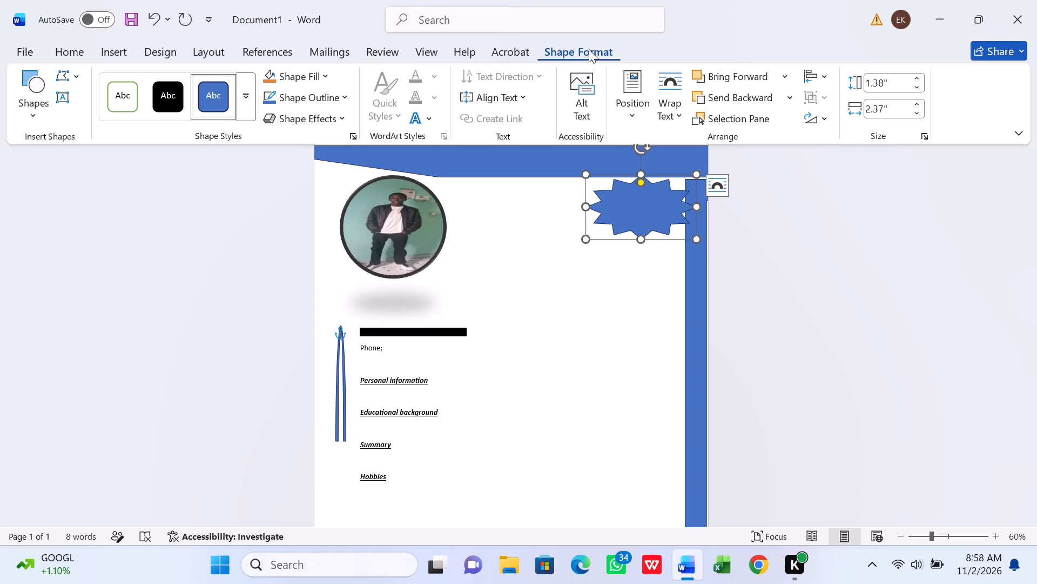
{"action": "left_click", "coordinate": [244, 97]}
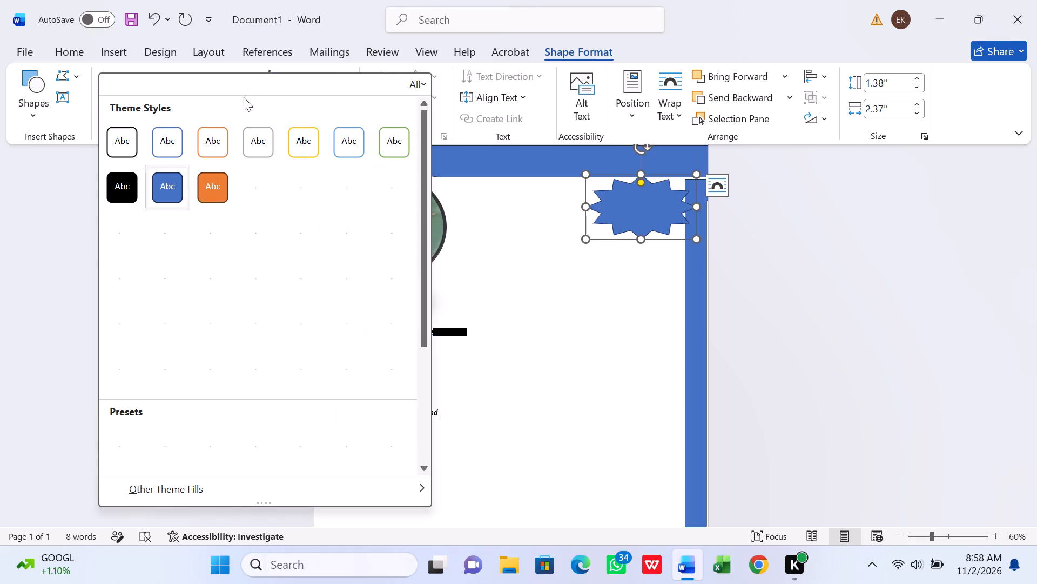
{"action": "left_click", "coordinate": [301, 181]}
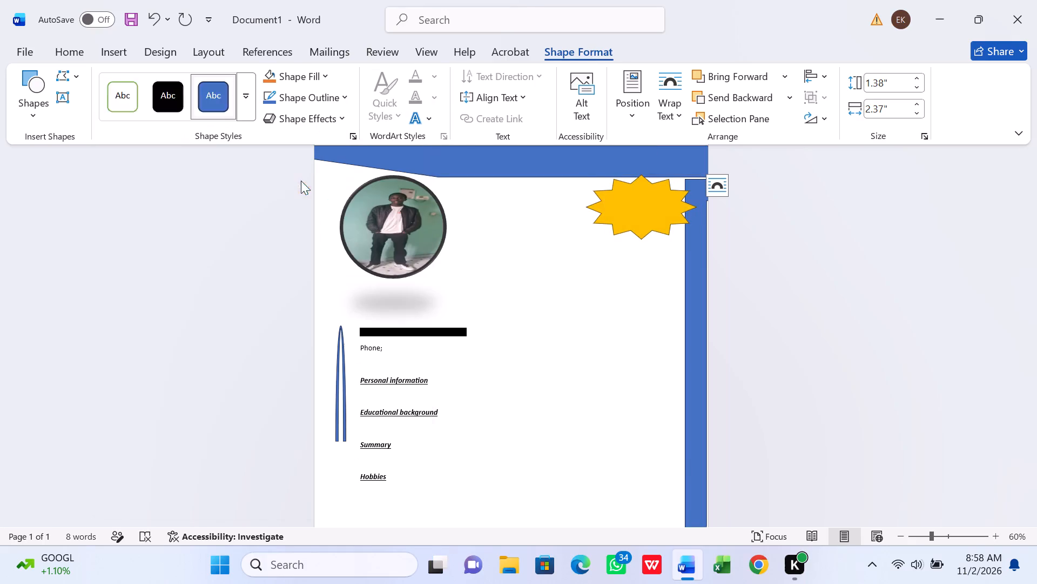
Stretch the gold star to about 2.08 by 2.37 inches and move it over the page's top right corner.
{"action": "left_click_drag", "start_coordinate": [639, 174], "coordinate": [641, 174]}
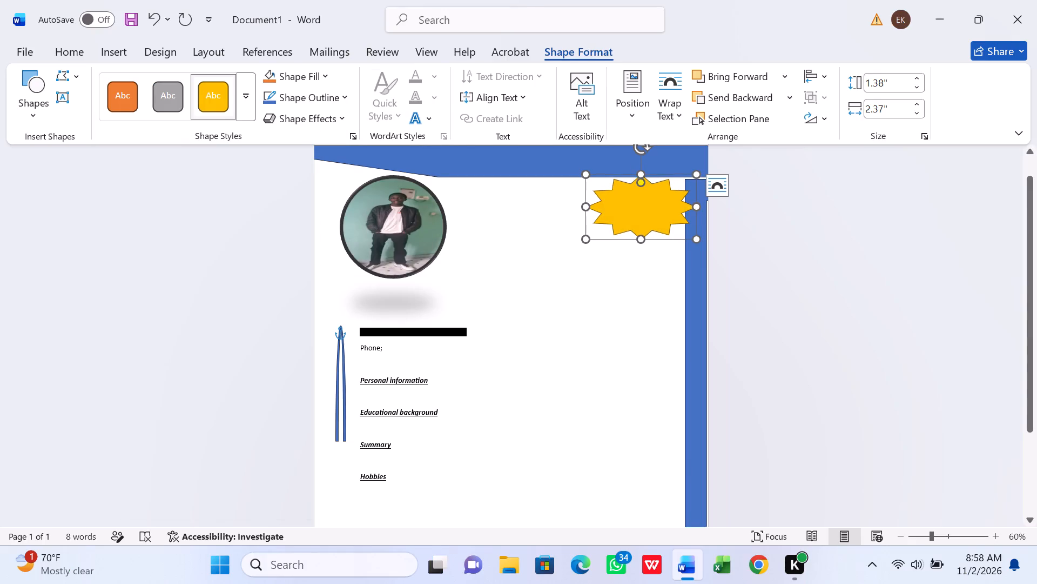
{"action": "left_click_drag", "start_coordinate": [641, 174], "coordinate": [656, 140]}
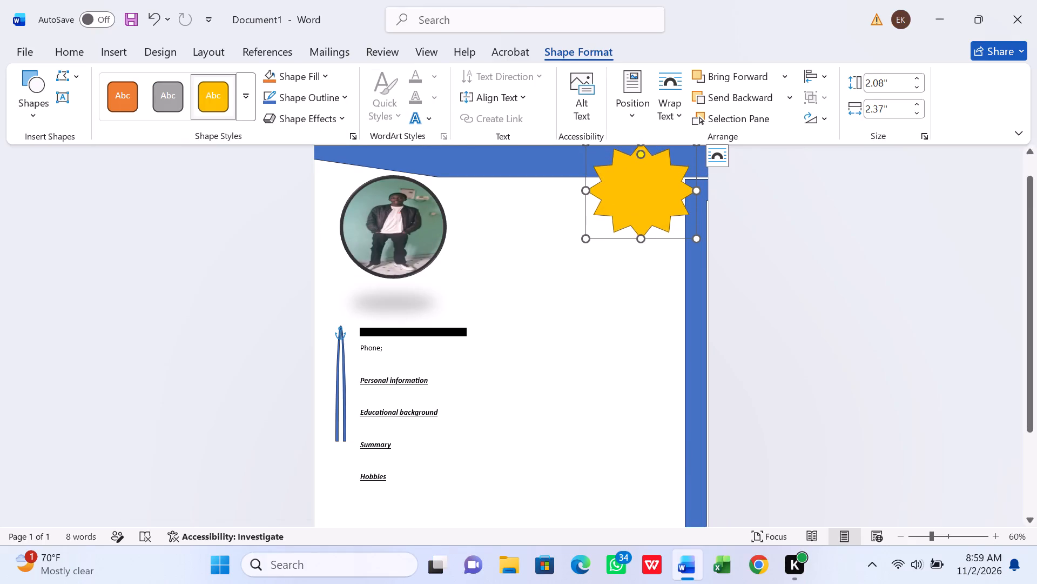
{"action": "left_click_drag", "start_coordinate": [689, 211], "coordinate": [693, 196]}
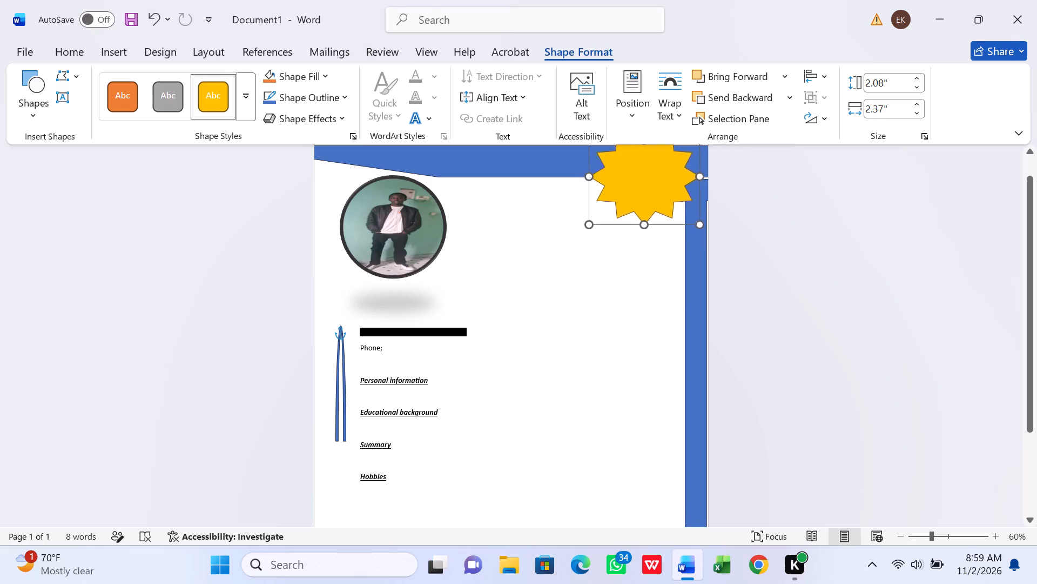
{"action": "left_click_drag", "start_coordinate": [693, 196], "coordinate": [707, 209]}
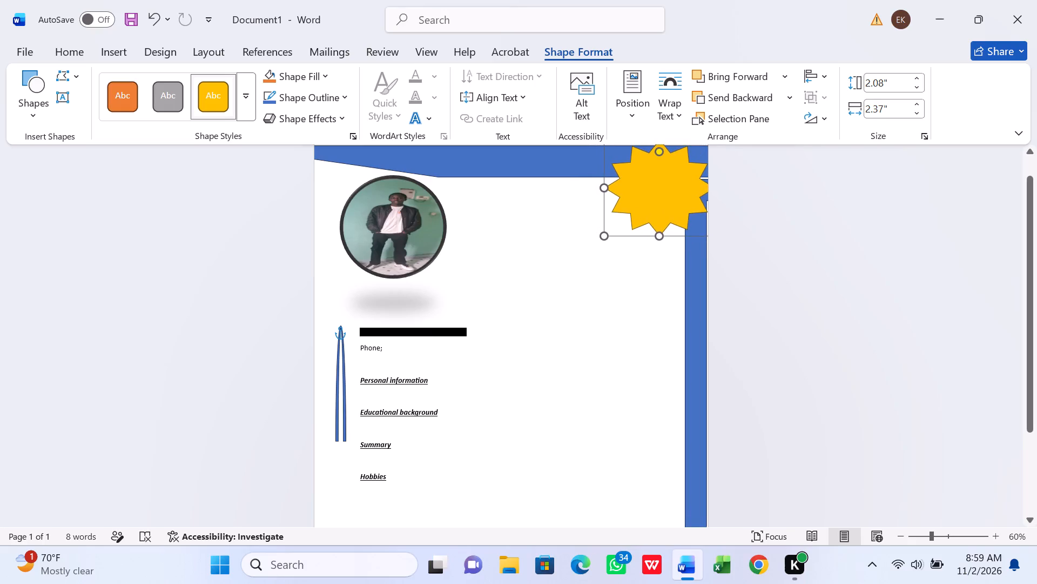
{"action": "left_click_drag", "start_coordinate": [707, 209], "coordinate": [716, 200]}
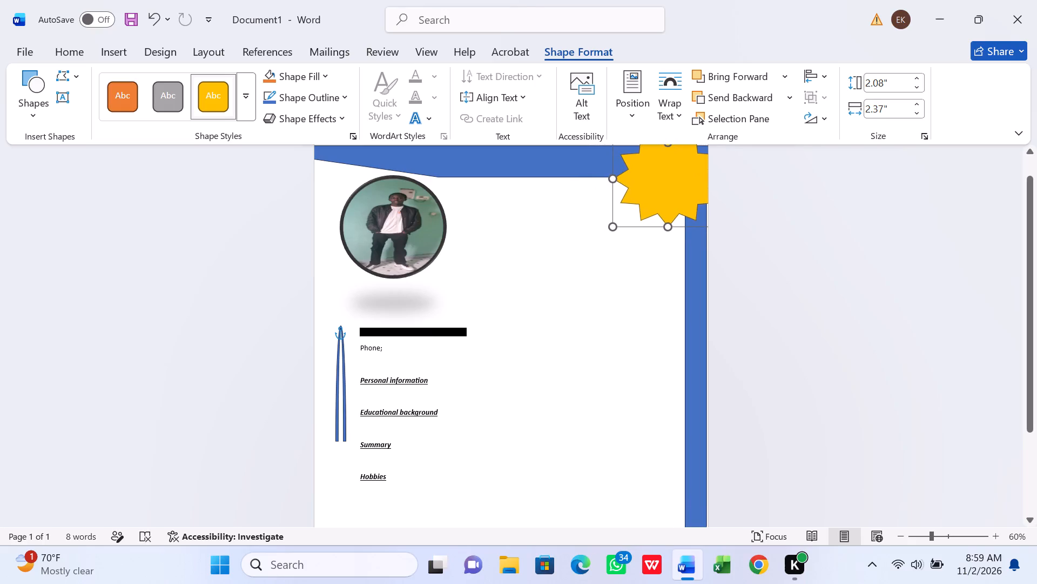
Draw a second 12-point star about 1.33 by 0.5 inches at the page's bottom right corner, over the blue bar's lower end.
{"action": "left_click", "coordinate": [555, 222]}
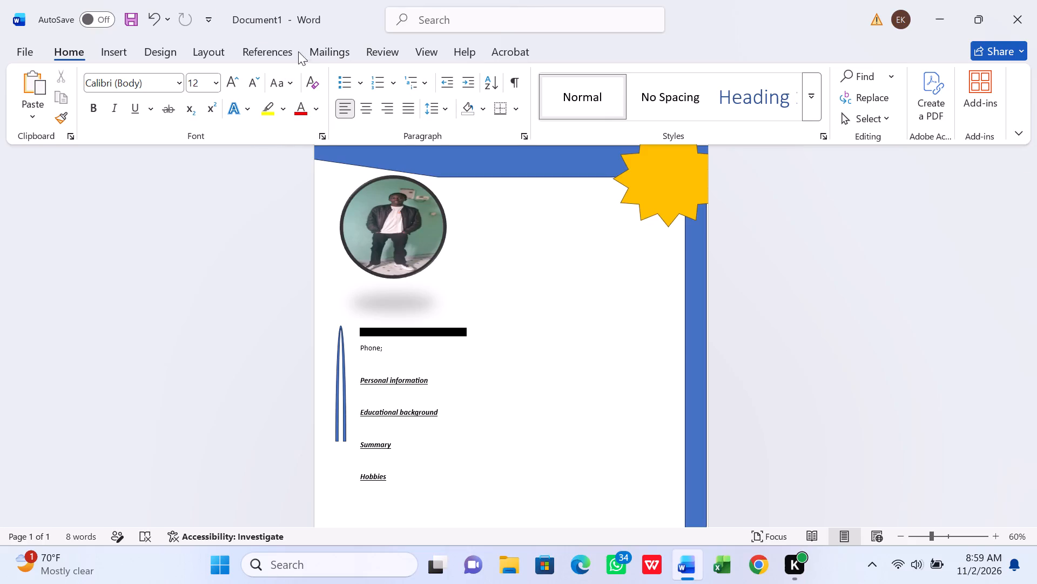
{"action": "left_click", "coordinate": [111, 49]}
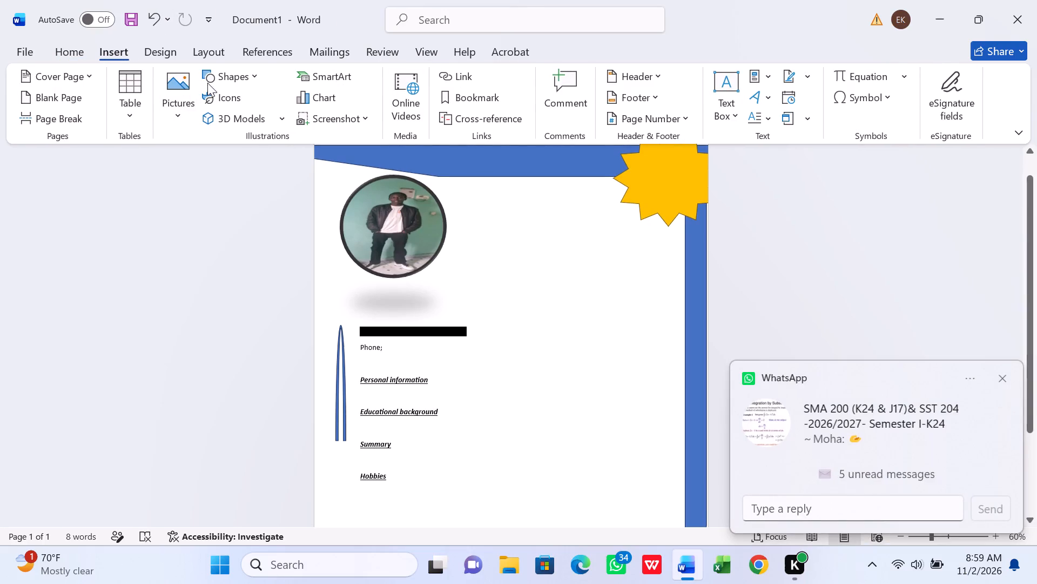
{"action": "left_click", "coordinate": [254, 72]}
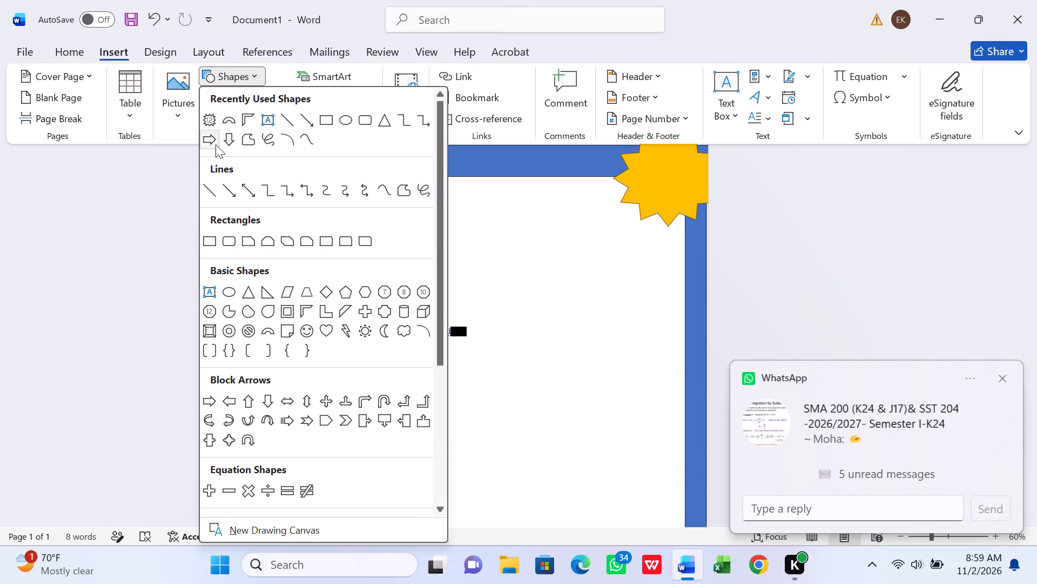
{"action": "left_click", "coordinate": [206, 127]}
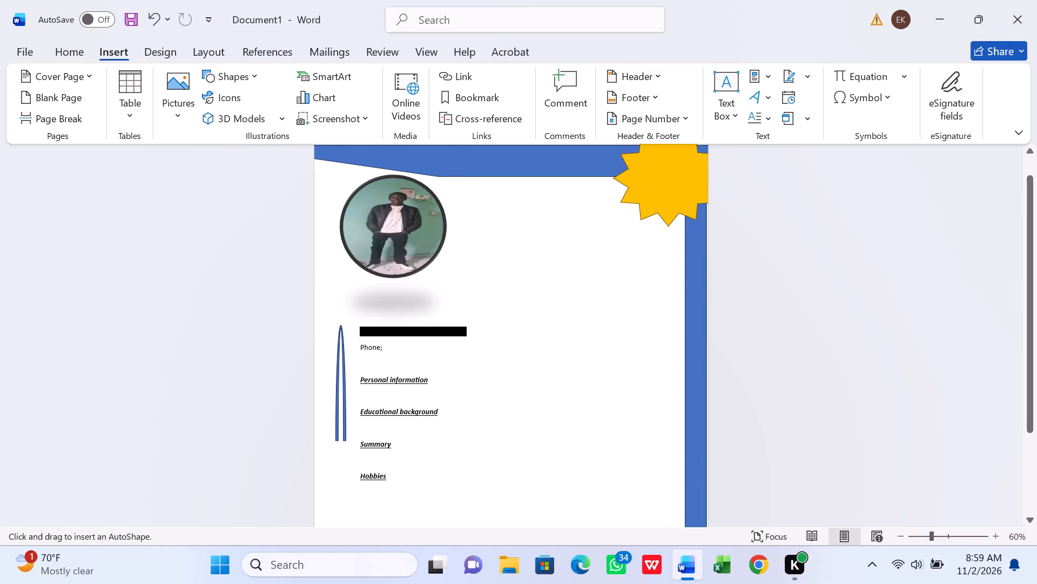
{"action": "triple_click", "coordinate": [1035, 515]}
{"action": "triple_click", "coordinate": [1035, 515]}
{"action": "triple_click", "coordinate": [1035, 515]}
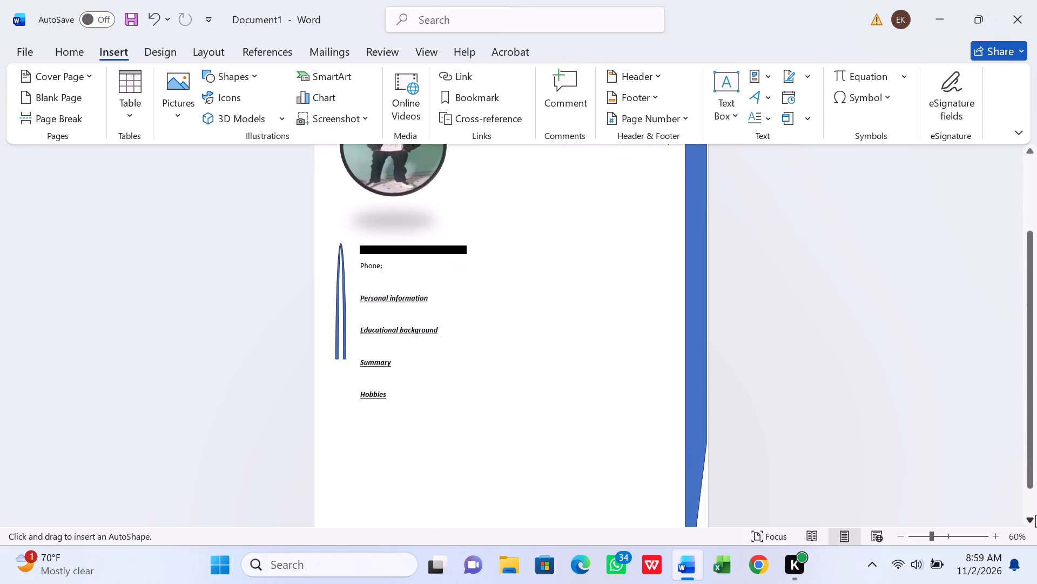
{"action": "double_click", "coordinate": [1035, 515]}
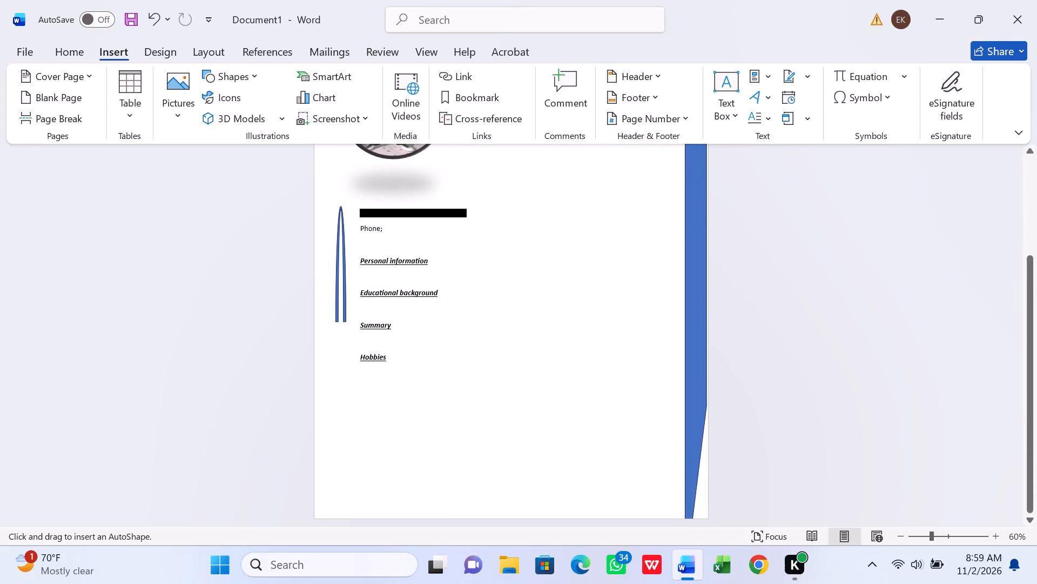
{"action": "left_click_drag", "start_coordinate": [689, 456], "coordinate": [689, 455]}
{"action": "left_click_drag", "start_coordinate": [689, 455], "coordinate": [711, 513]}
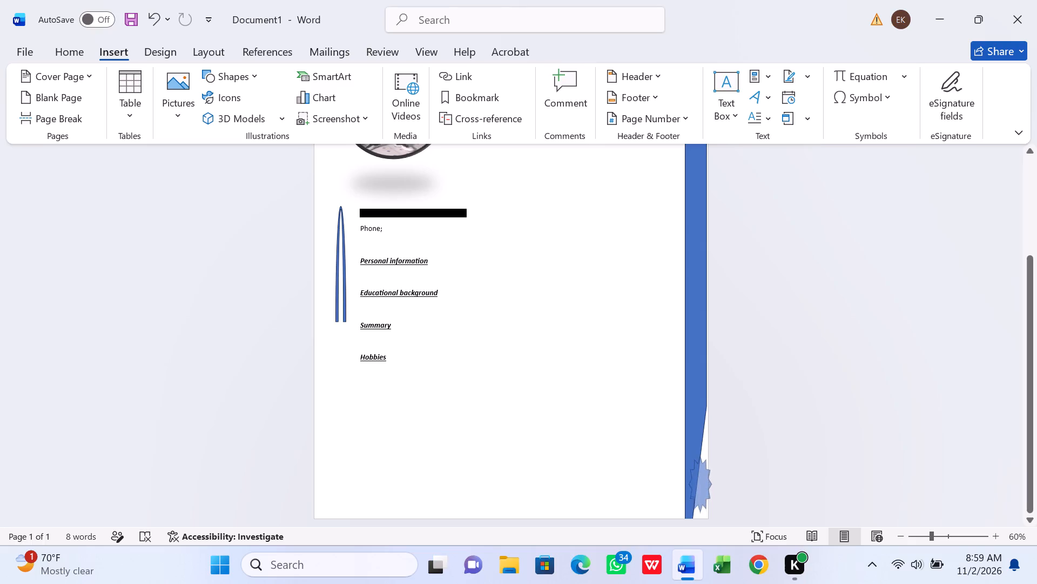
{"action": "left_click_drag", "start_coordinate": [711, 513], "coordinate": [716, 522]}
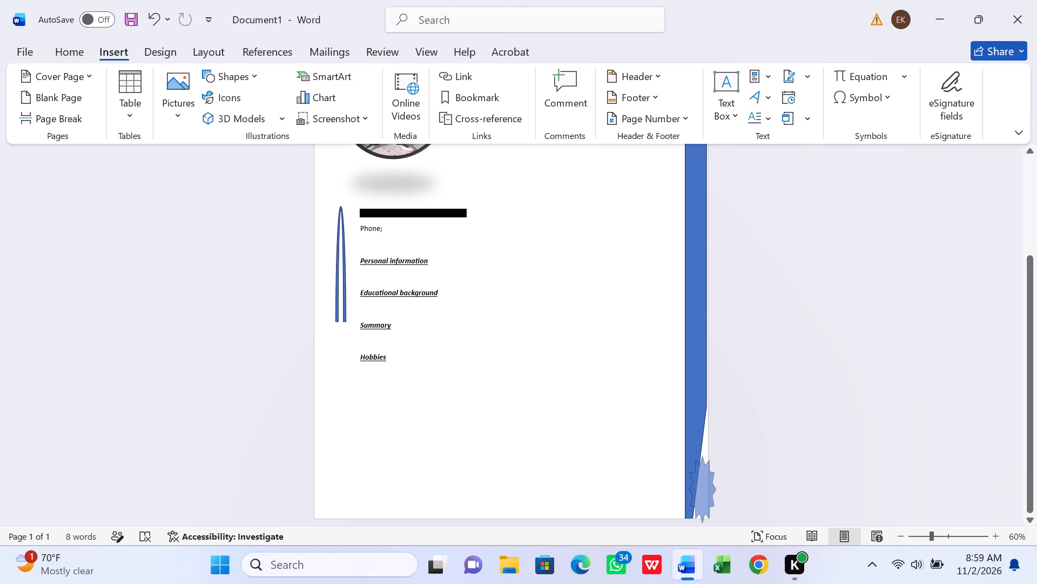
{"action": "left_click_drag", "start_coordinate": [716, 522], "coordinate": [711, 517]}
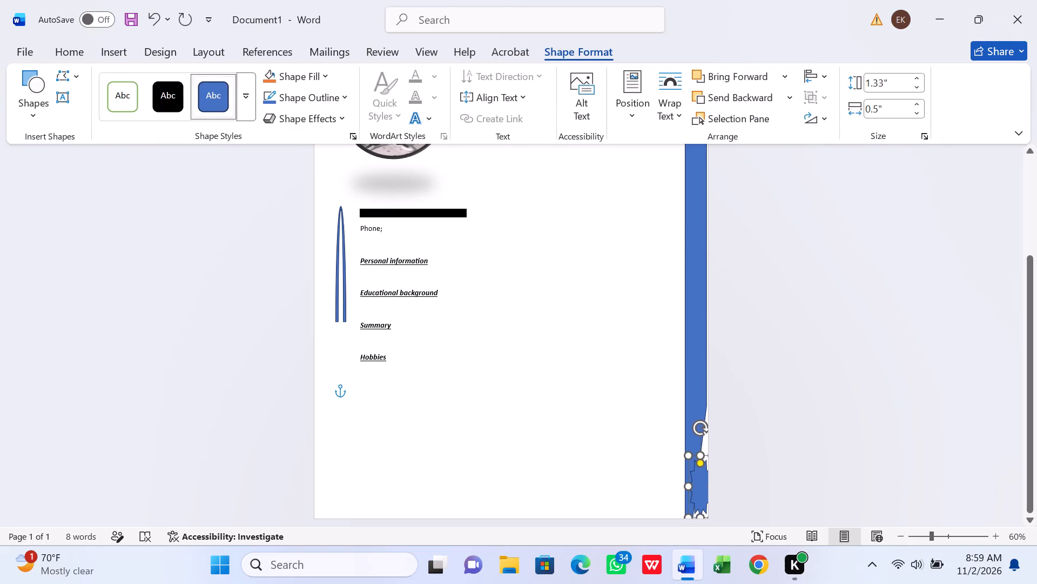
Enlarge the small blue star at the page's bottom right corner to about 1.38 by 1.04 inches and adjust its position there.
{"action": "left_click", "coordinate": [694, 468]}
{"action": "left_click_drag", "start_coordinate": [687, 456], "coordinate": [672, 454]}
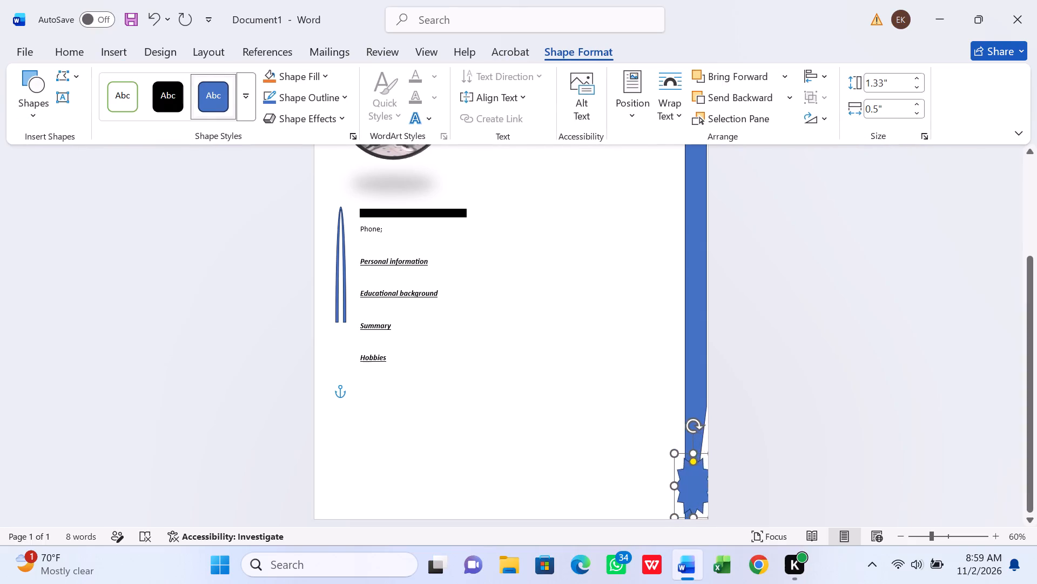
{"action": "left_click_drag", "start_coordinate": [672, 454], "coordinate": [660, 454]}
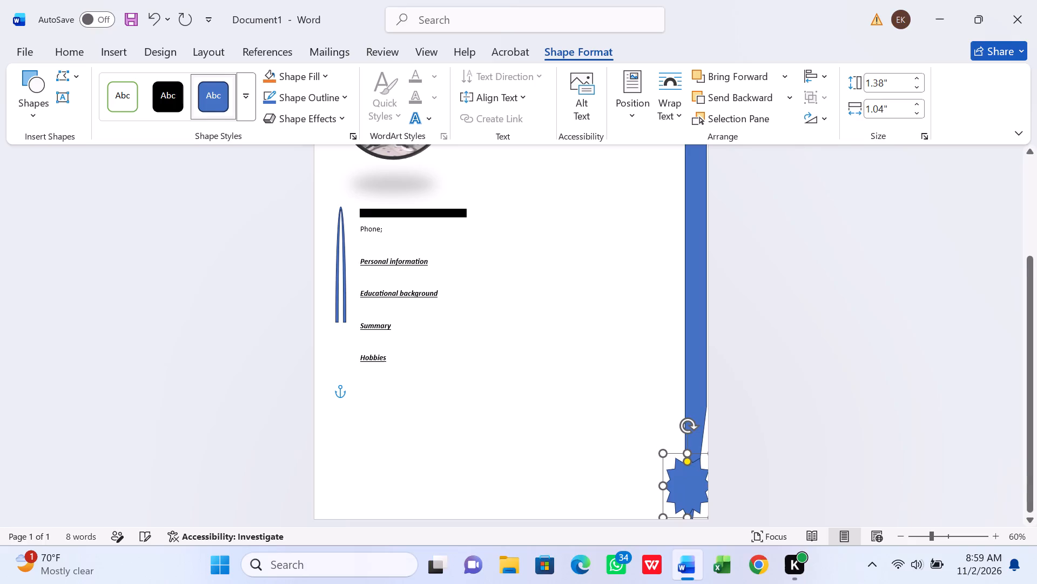
{"action": "left_click_drag", "start_coordinate": [693, 507], "coordinate": [703, 511]}
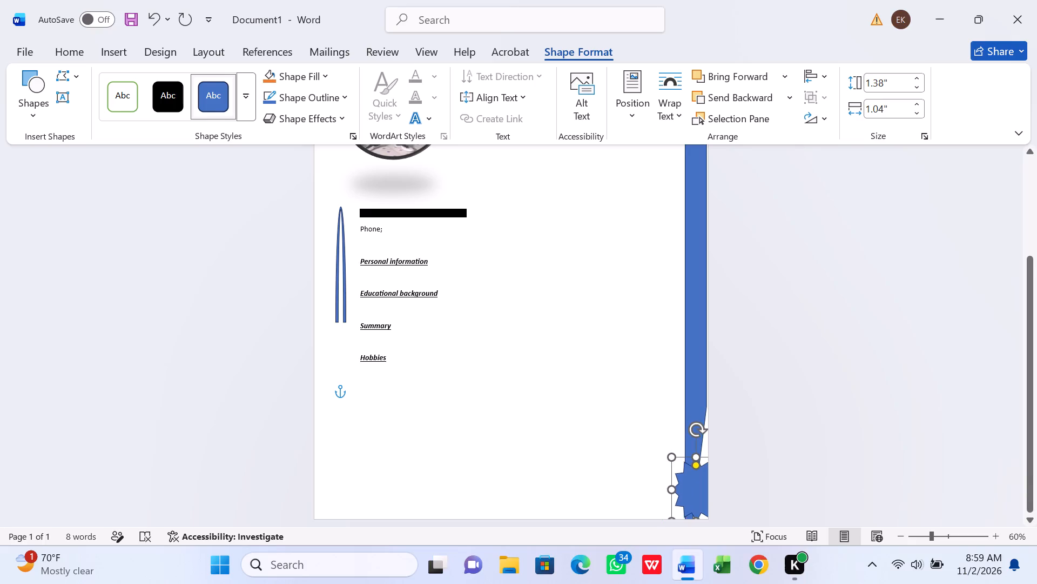
{"action": "left_click_drag", "start_coordinate": [703, 511], "coordinate": [678, 505]}
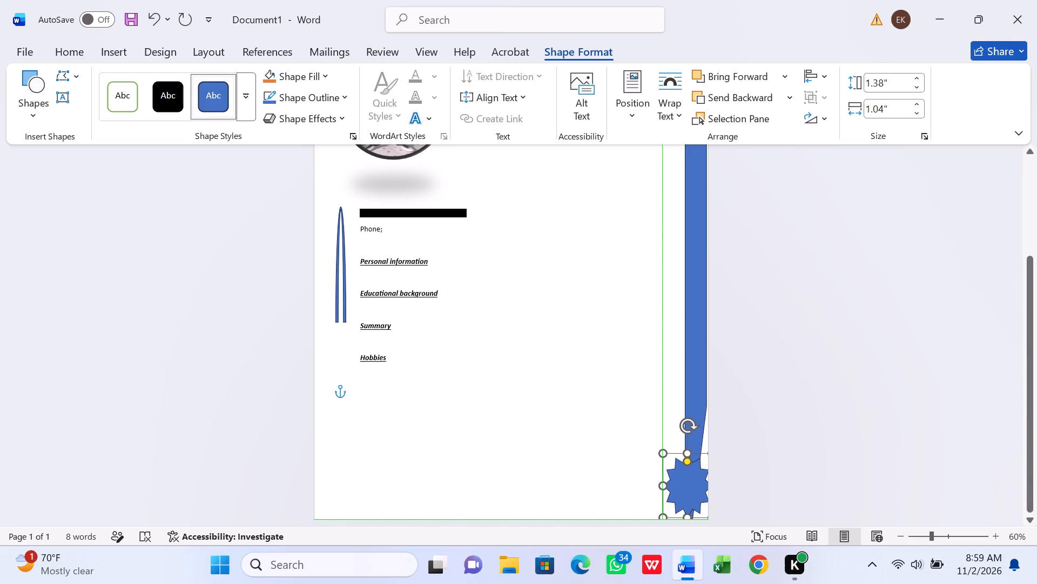
{"action": "left_click_drag", "start_coordinate": [678, 505], "coordinate": [676, 500]}
Stretch and flatten the bottom star into a band about 10.05 inches wide that spans the full page width.
{"action": "left_click_drag", "start_coordinate": [648, 480], "coordinate": [416, 489]}
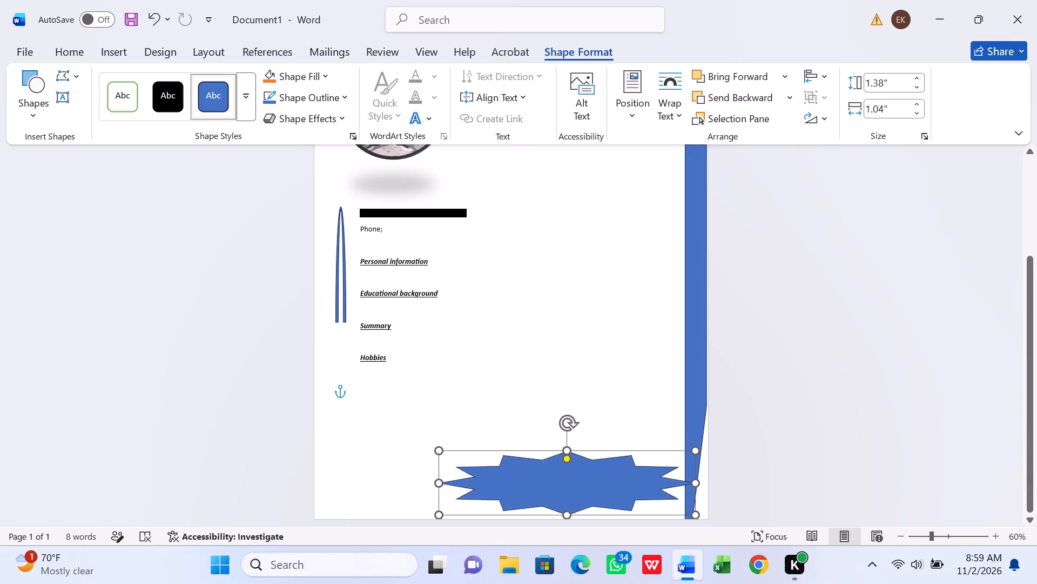
{"action": "left_click_drag", "start_coordinate": [416, 489], "coordinate": [289, 497]}
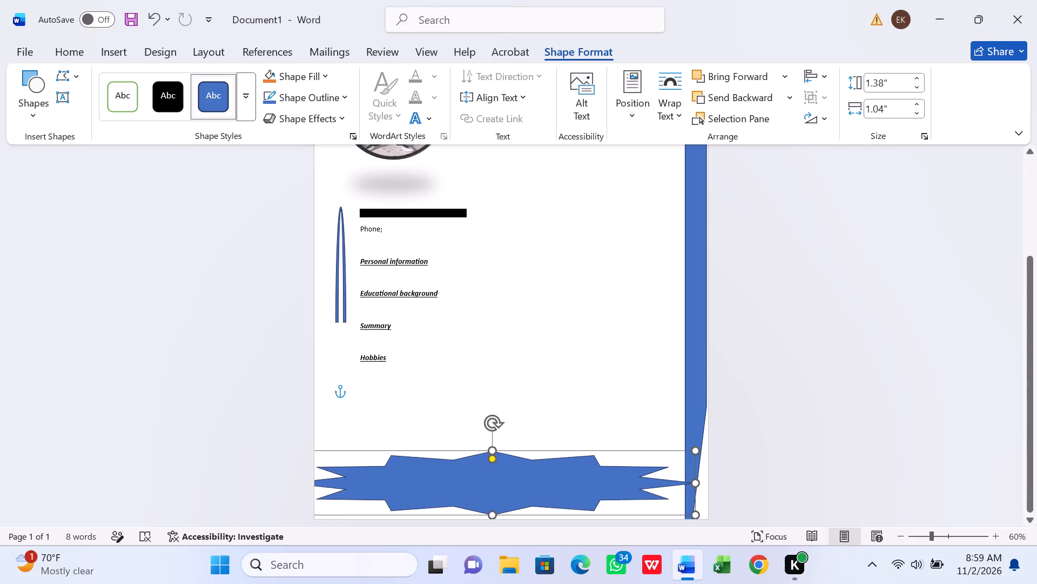
{"action": "left_click_drag", "start_coordinate": [289, 497], "coordinate": [285, 497]}
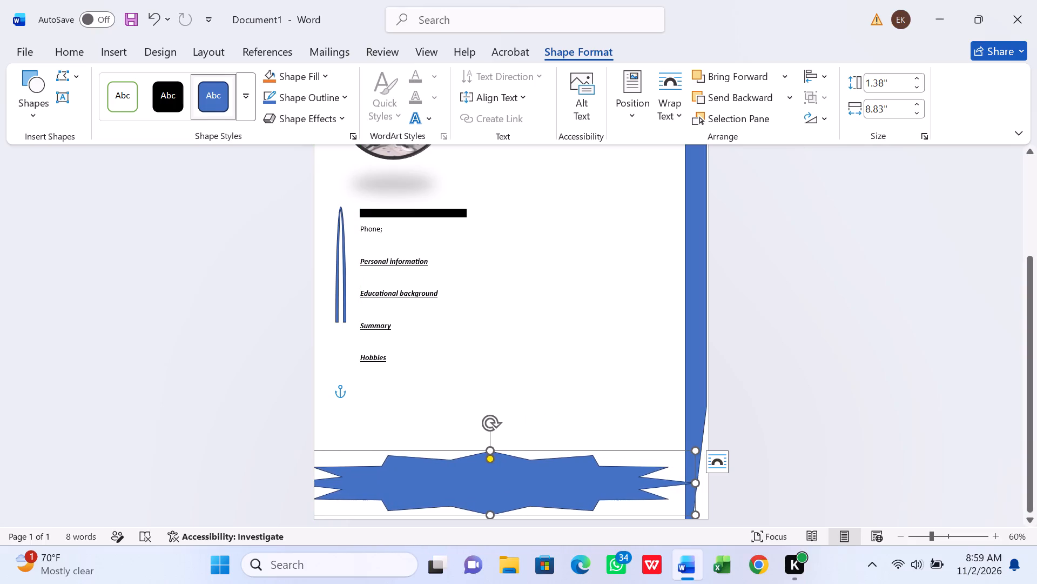
{"action": "left_click_drag", "start_coordinate": [693, 448], "coordinate": [720, 444]}
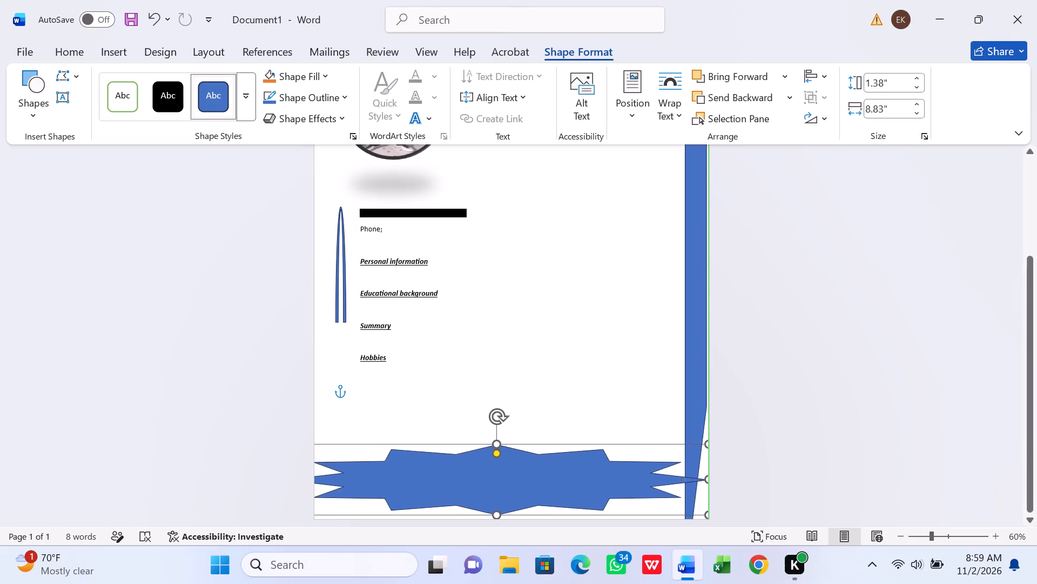
{"action": "left_click_drag", "start_coordinate": [720, 444], "coordinate": [751, 468]}
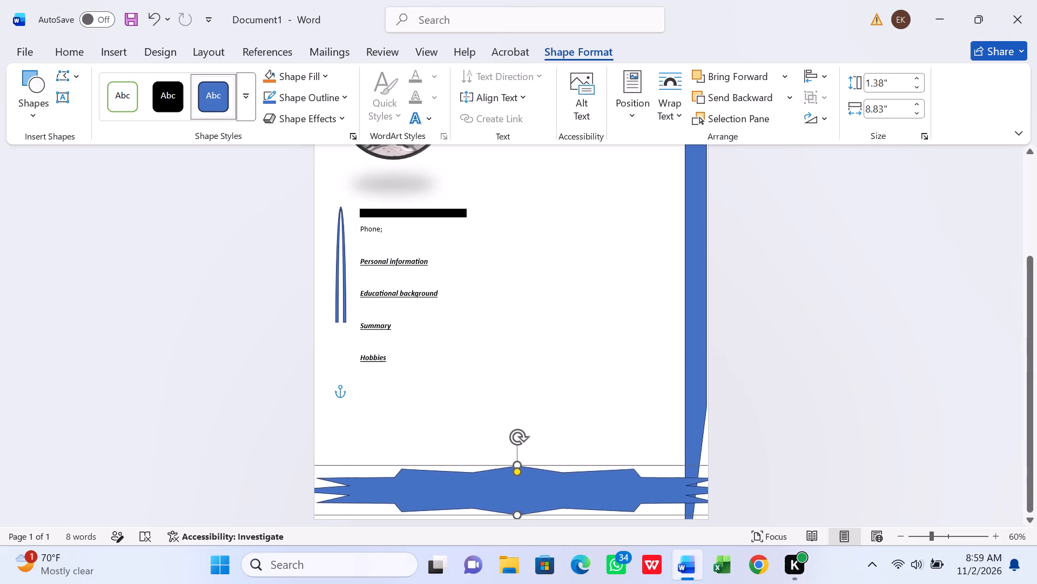
{"action": "left_click_drag", "start_coordinate": [751, 468], "coordinate": [752, 481]}
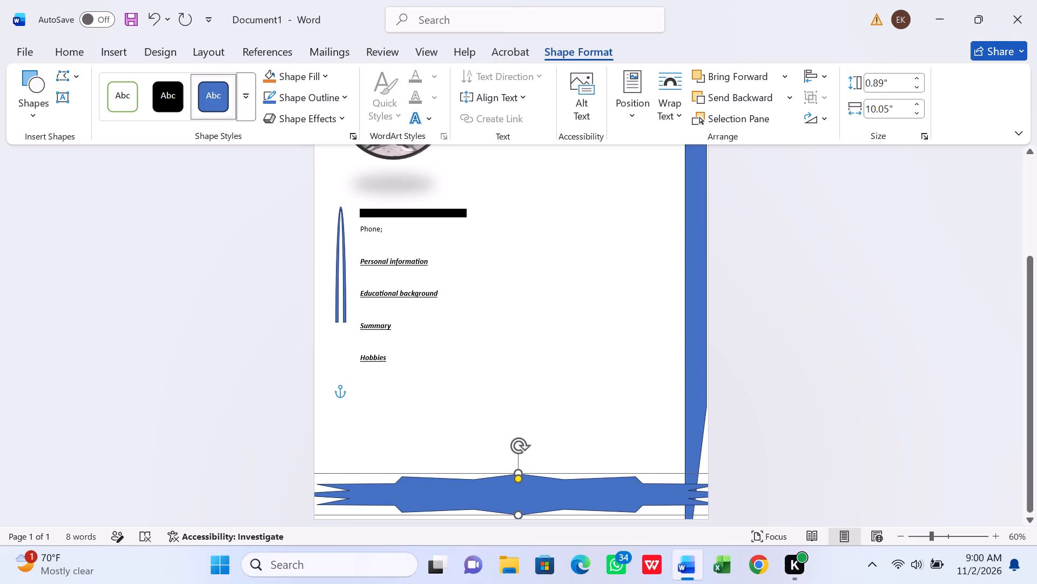
Apply the gold filled shape style without an outline to the star band at the page bottom.
{"action": "left_click", "coordinate": [246, 97]}
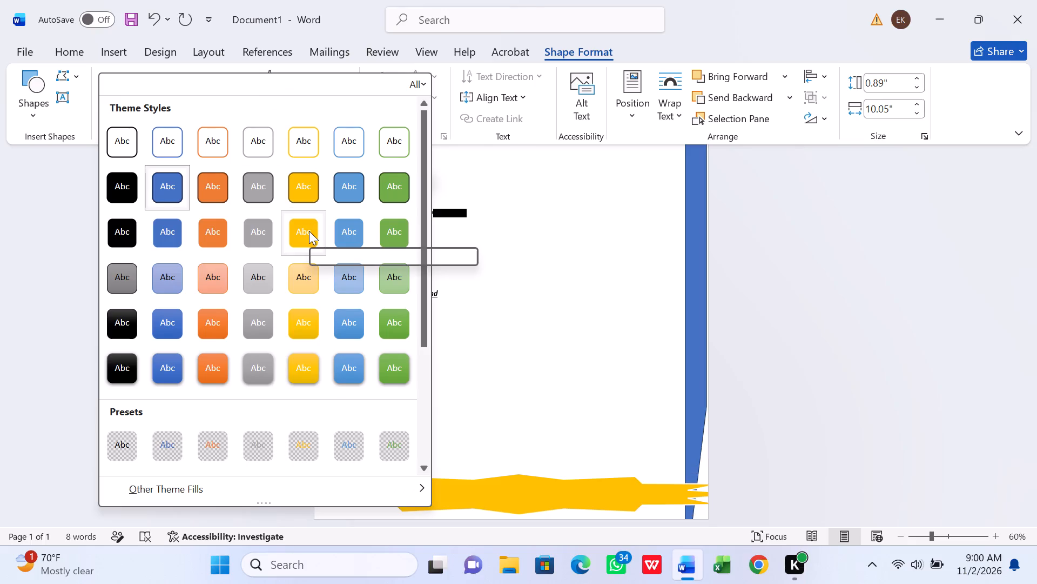
{"action": "left_click", "coordinate": [309, 231]}
{"action": "left_click", "coordinate": [567, 337]}
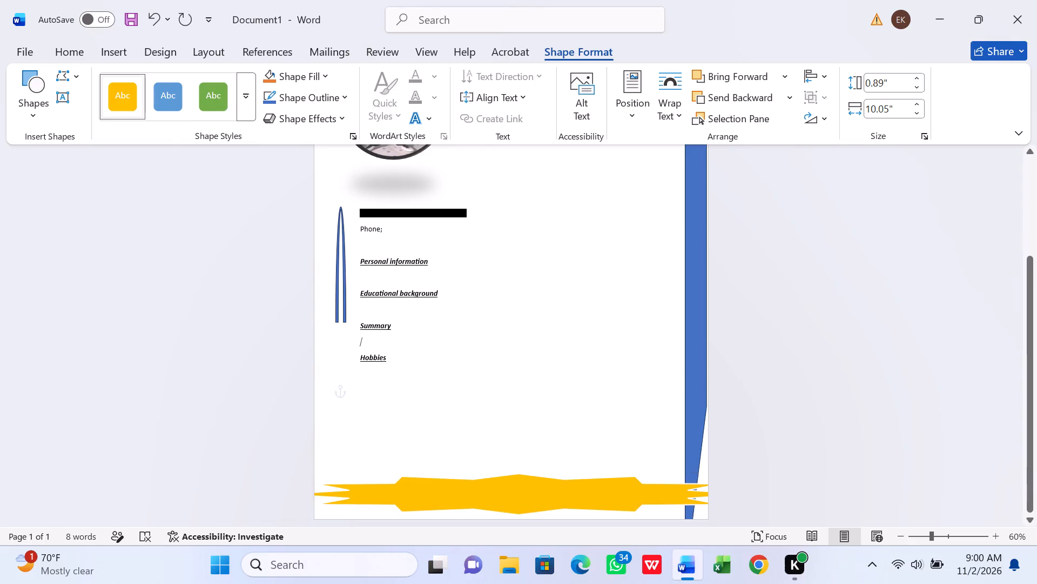
Insert a table with two columns and two rows below the Hobbies heading.
{"action": "left_click", "coordinate": [630, 457]}
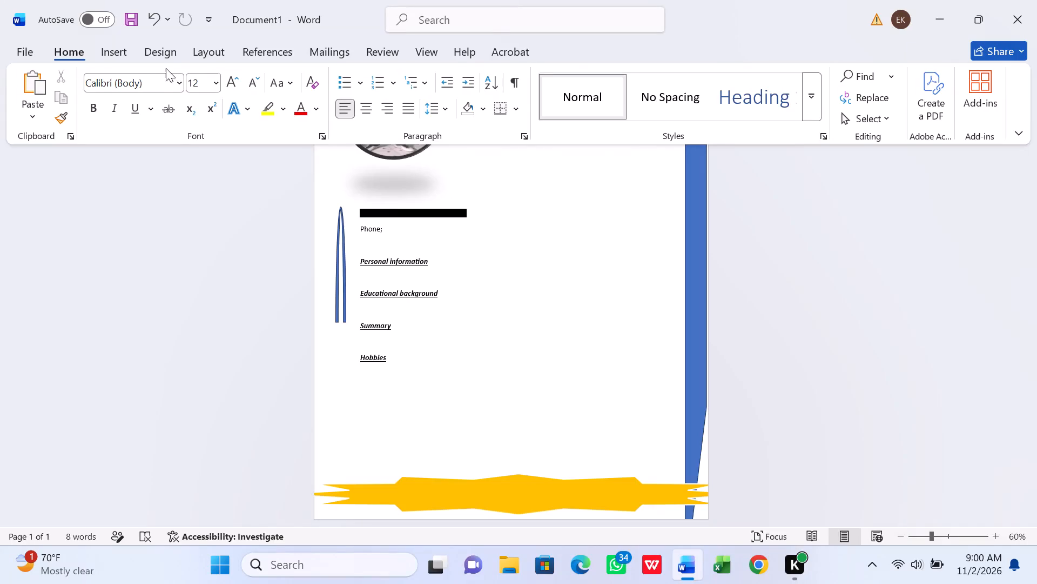
{"action": "left_click", "coordinate": [123, 54]}
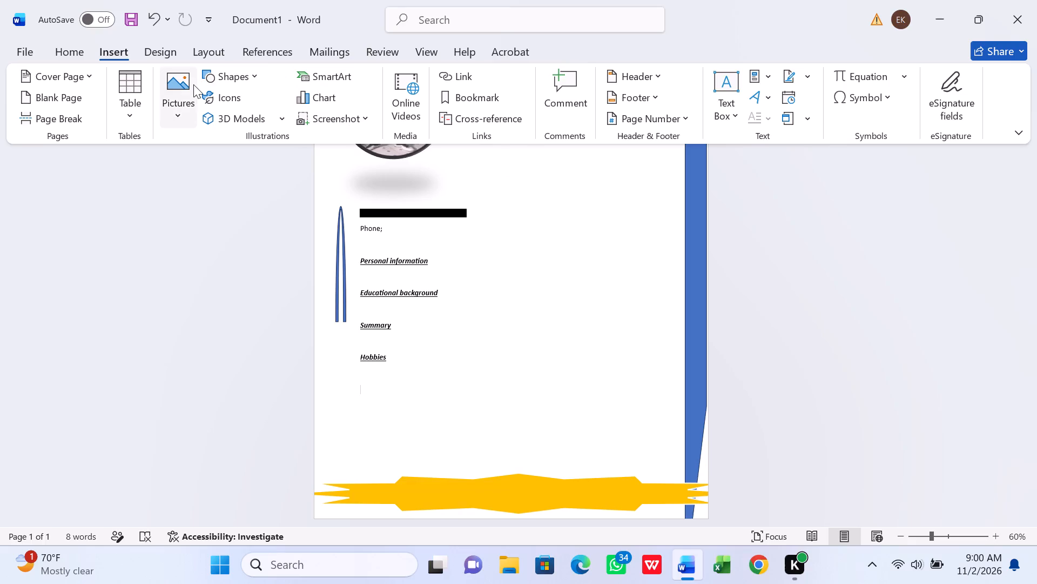
{"action": "left_click", "coordinate": [132, 107]}
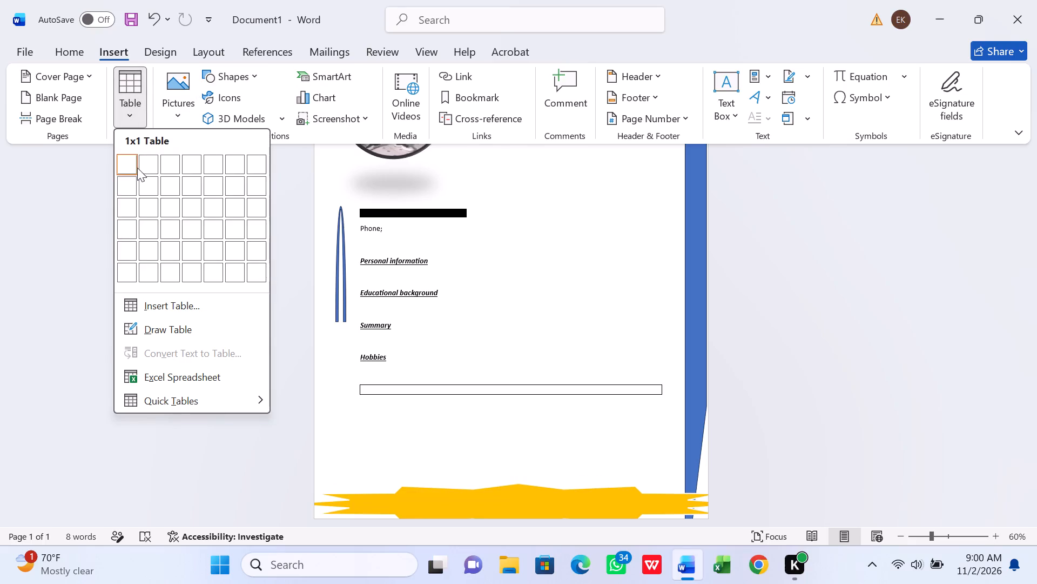
{"action": "left_click", "coordinate": [151, 184]}
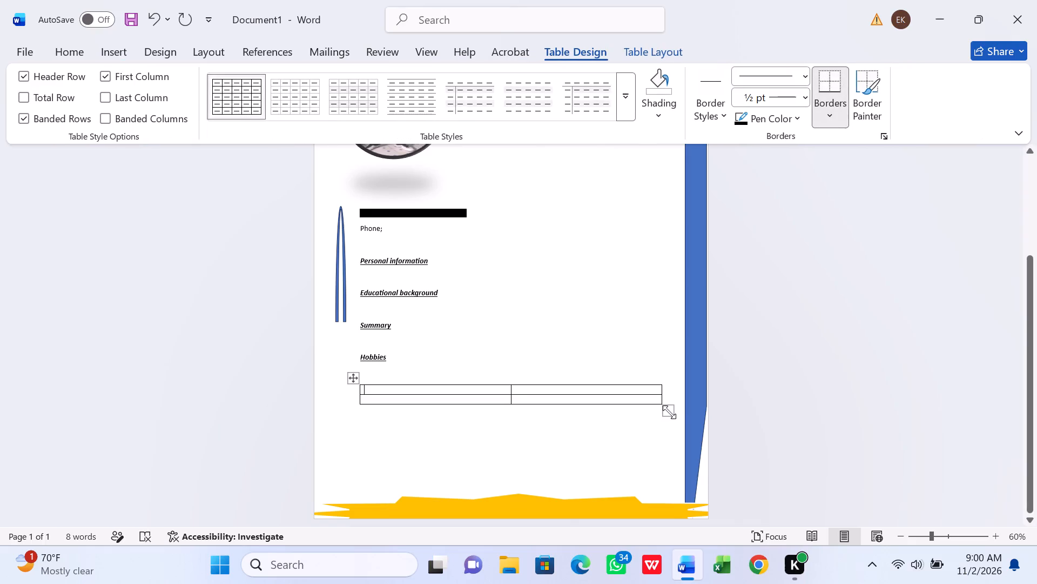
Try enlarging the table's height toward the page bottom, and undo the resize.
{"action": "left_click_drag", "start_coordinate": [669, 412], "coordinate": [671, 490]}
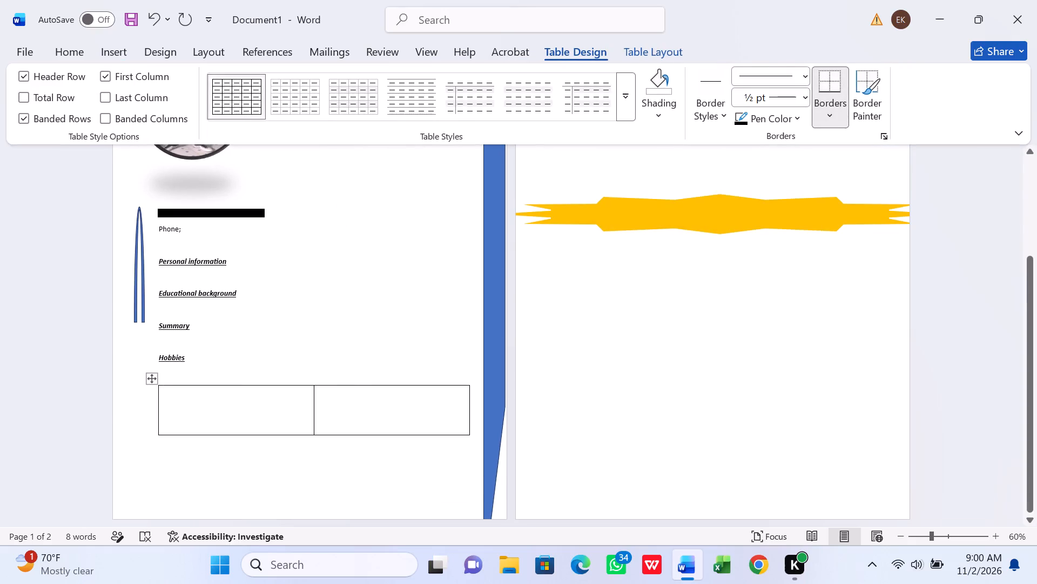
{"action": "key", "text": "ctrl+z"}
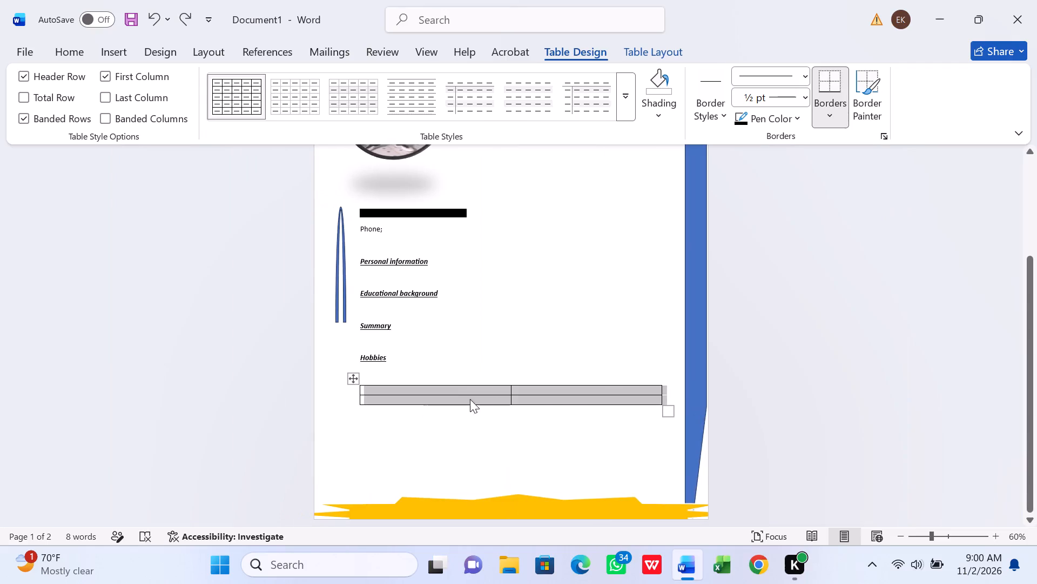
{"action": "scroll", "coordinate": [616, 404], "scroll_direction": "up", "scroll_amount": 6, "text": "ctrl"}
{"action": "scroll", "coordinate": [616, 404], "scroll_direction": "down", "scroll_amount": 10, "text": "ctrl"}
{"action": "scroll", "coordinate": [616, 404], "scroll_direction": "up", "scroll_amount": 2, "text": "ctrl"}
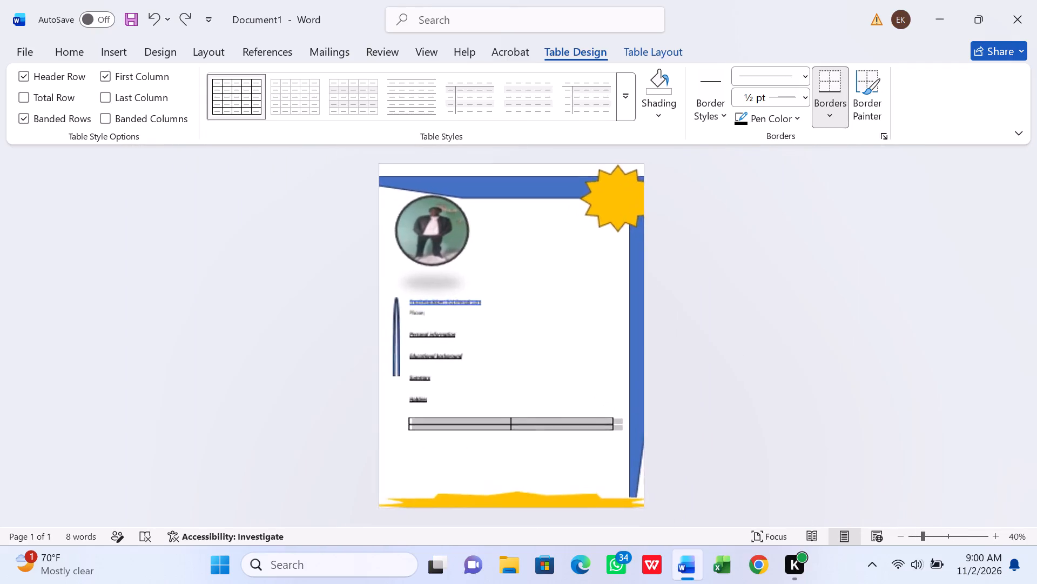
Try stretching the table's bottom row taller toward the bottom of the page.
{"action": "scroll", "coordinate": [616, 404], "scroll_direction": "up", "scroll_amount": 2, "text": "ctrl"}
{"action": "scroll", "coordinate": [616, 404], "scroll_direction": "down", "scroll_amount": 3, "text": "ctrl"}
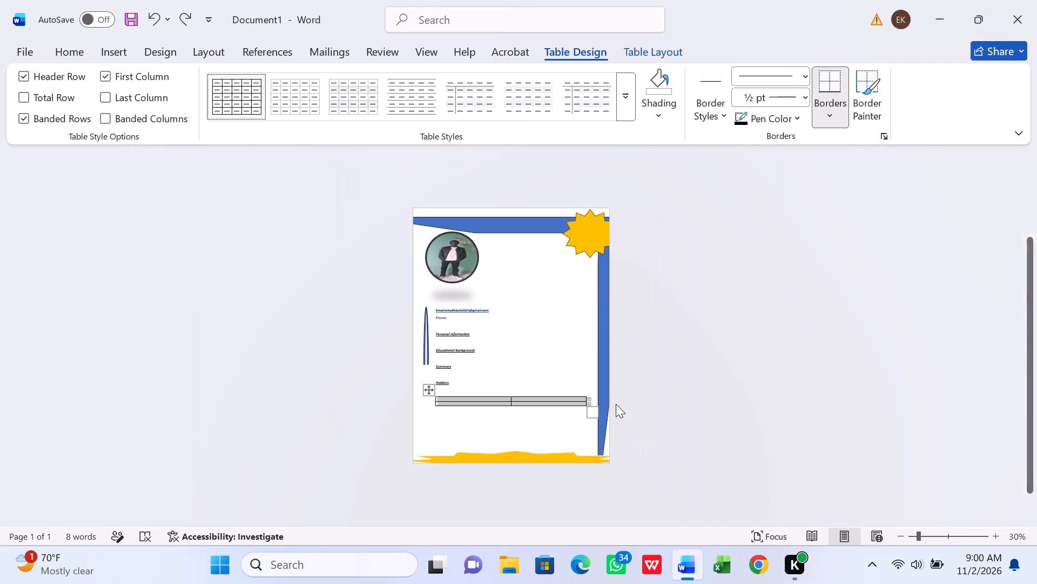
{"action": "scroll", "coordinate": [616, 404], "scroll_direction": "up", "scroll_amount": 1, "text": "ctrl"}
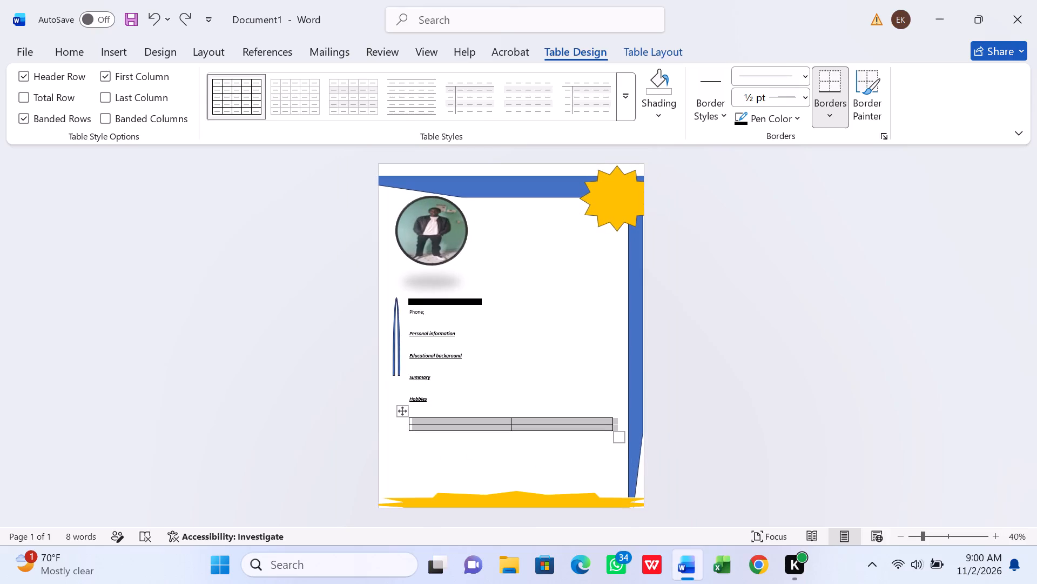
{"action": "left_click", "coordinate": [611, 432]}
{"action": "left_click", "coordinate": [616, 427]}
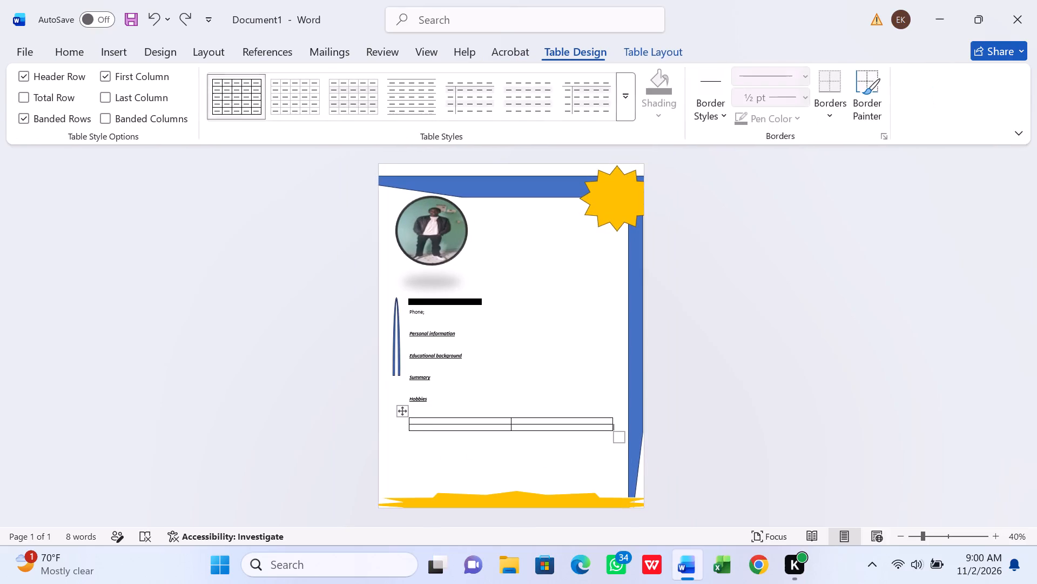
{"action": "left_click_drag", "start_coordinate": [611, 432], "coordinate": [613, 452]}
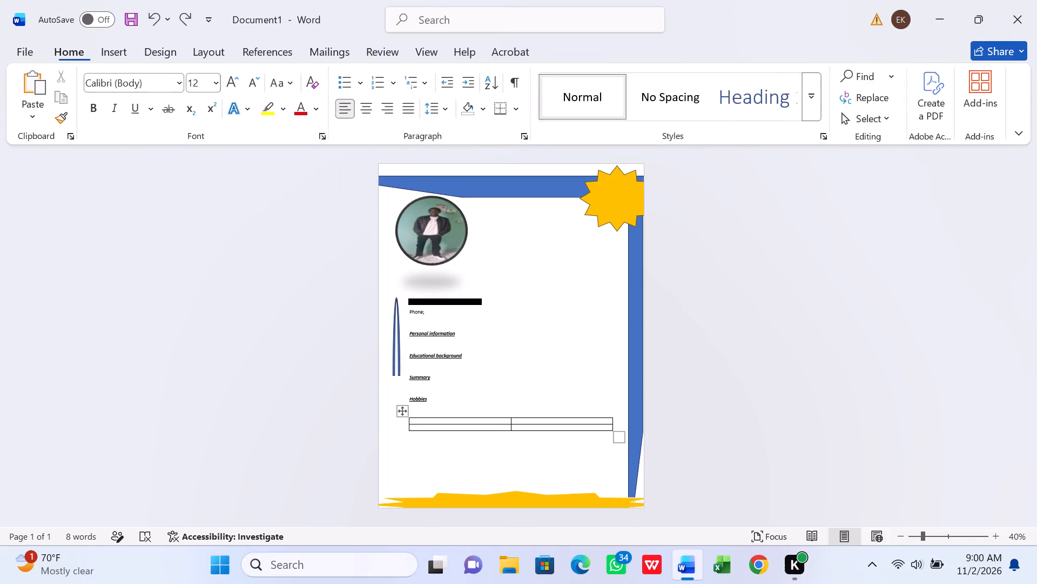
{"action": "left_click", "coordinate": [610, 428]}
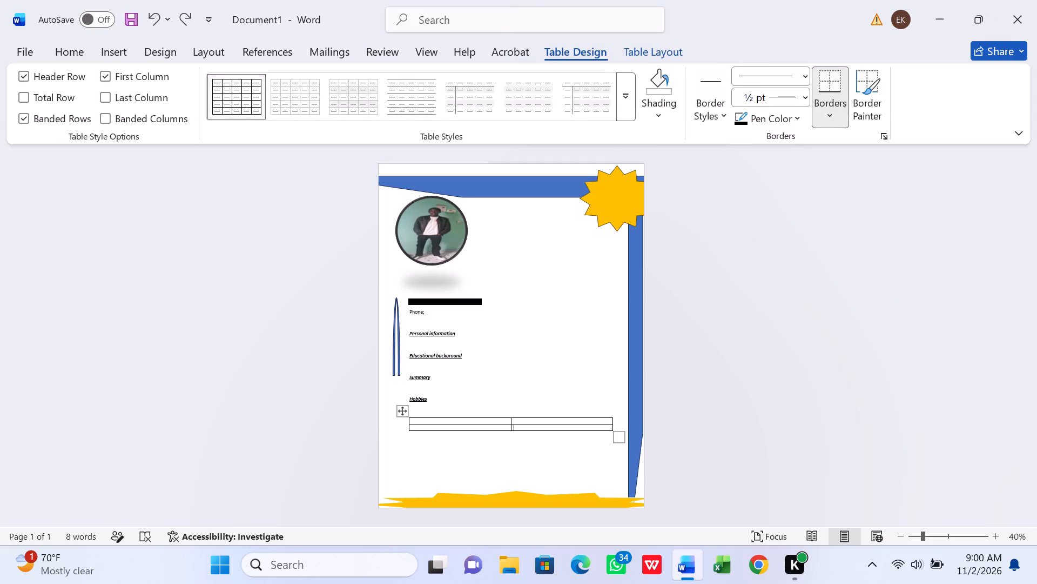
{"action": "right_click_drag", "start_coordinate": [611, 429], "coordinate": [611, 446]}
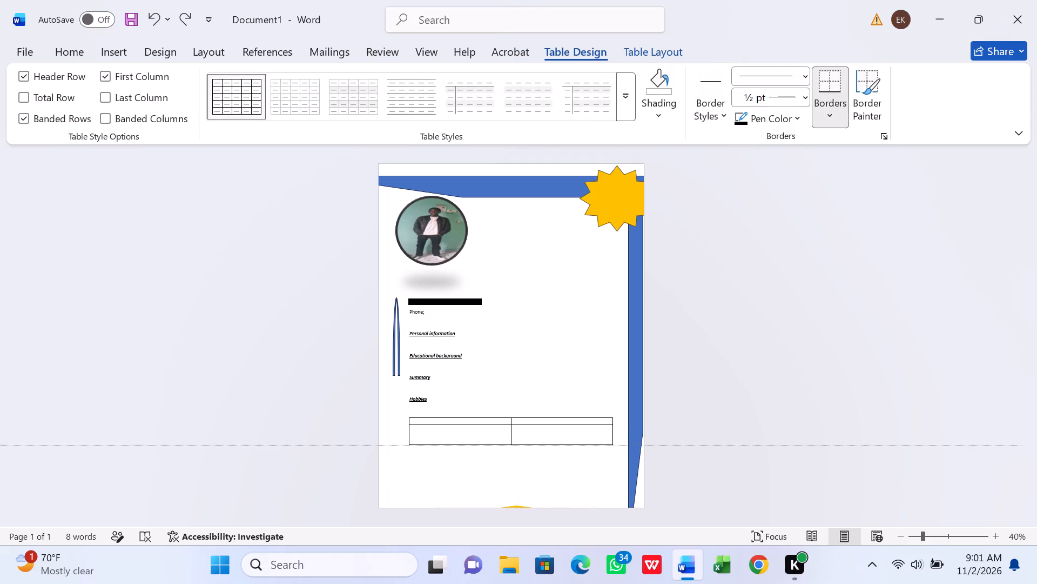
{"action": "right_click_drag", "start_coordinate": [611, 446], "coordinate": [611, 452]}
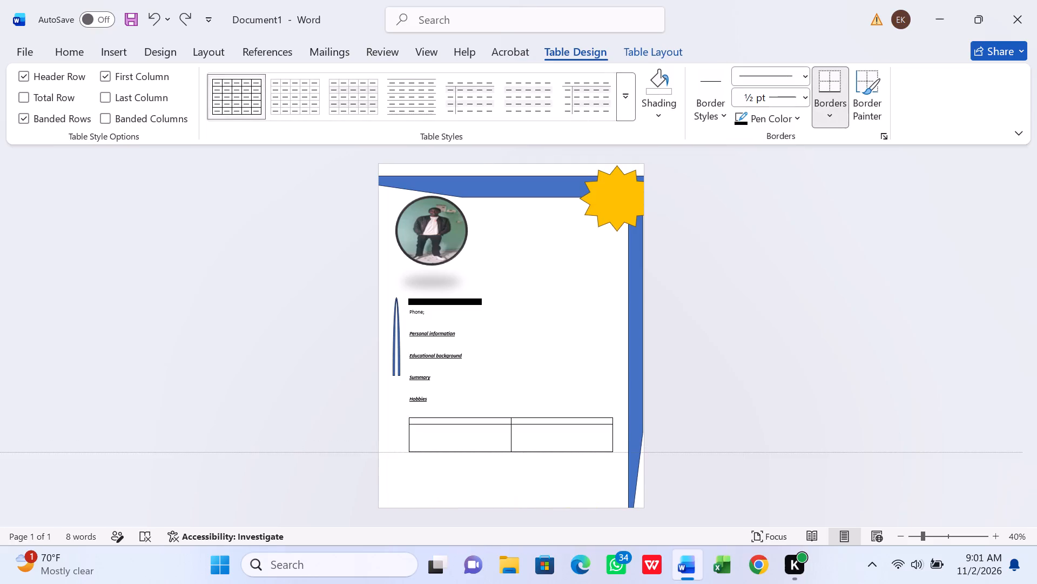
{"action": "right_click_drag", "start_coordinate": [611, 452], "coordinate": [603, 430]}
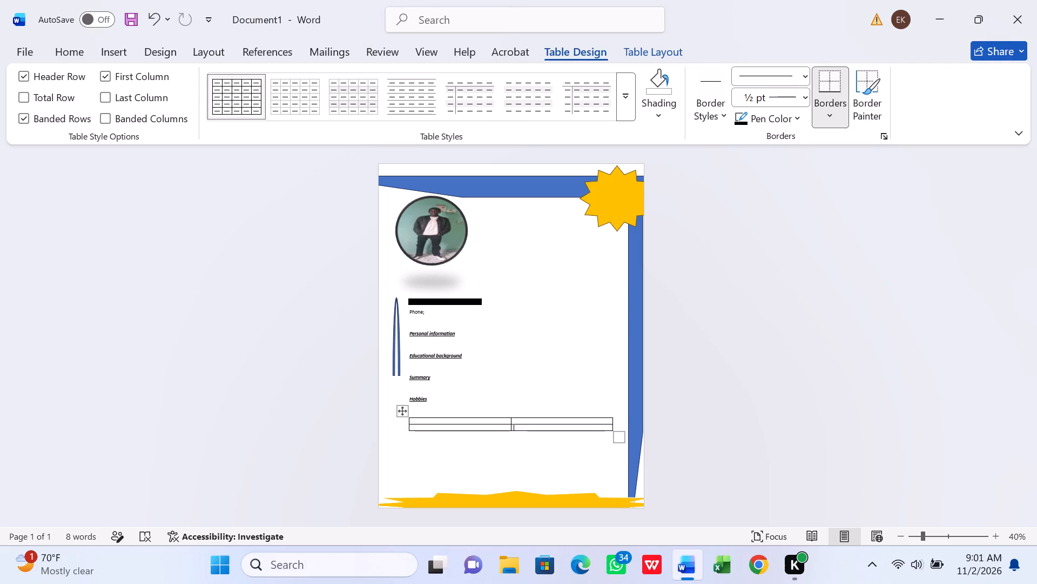
Move the table up so it sits directly beneath the Hobbies heading.
{"action": "left_click_drag", "start_coordinate": [402, 409], "coordinate": [398, 395]}
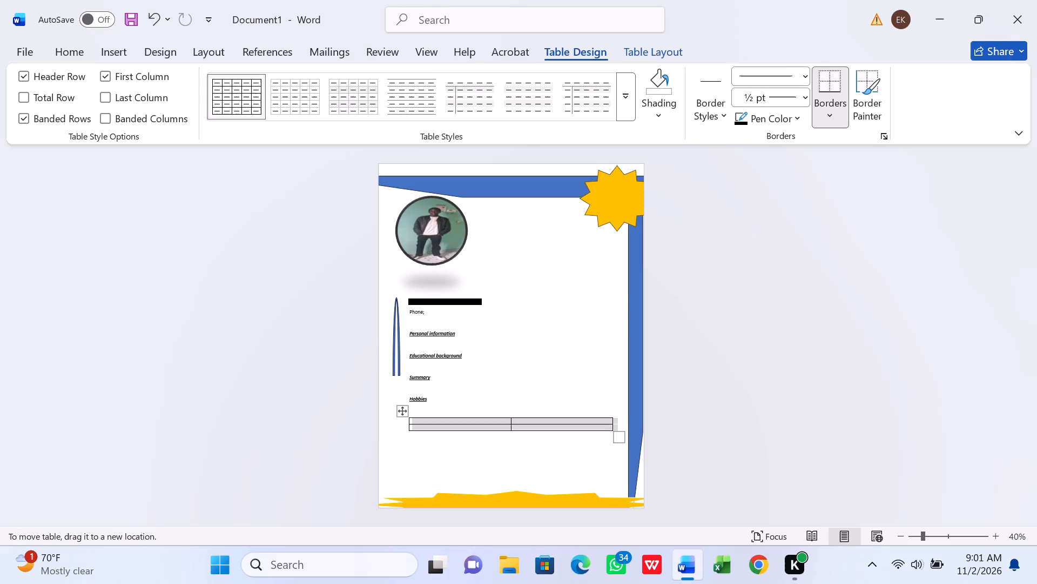
{"action": "left_click_drag", "start_coordinate": [398, 395], "coordinate": [397, 398]}
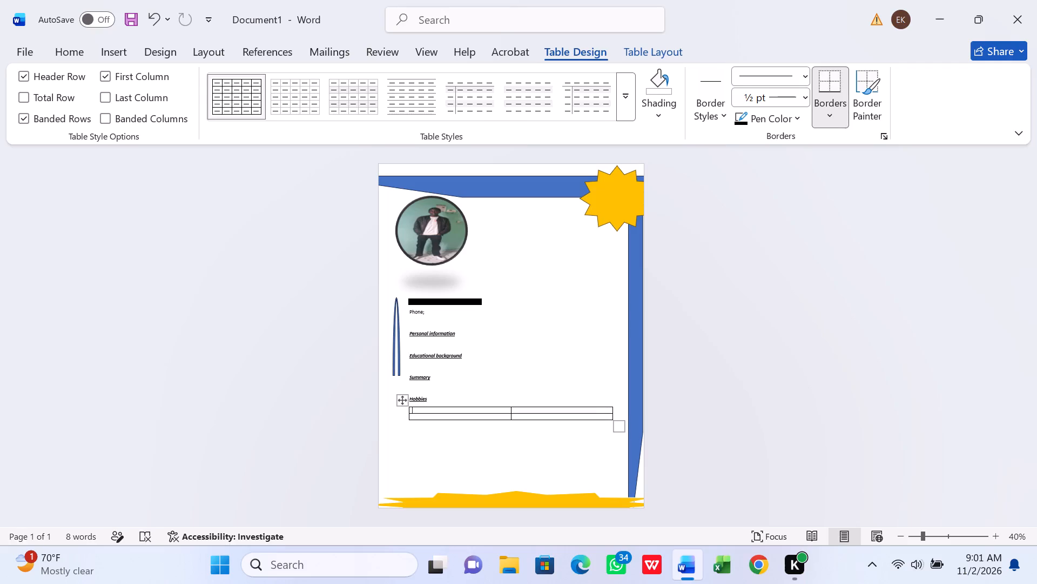
Enlarge the table under the Hobbies heading slightly downward so both of its rows become taller.
{"action": "left_click_drag", "start_coordinate": [612, 428], "coordinate": [612, 434]}
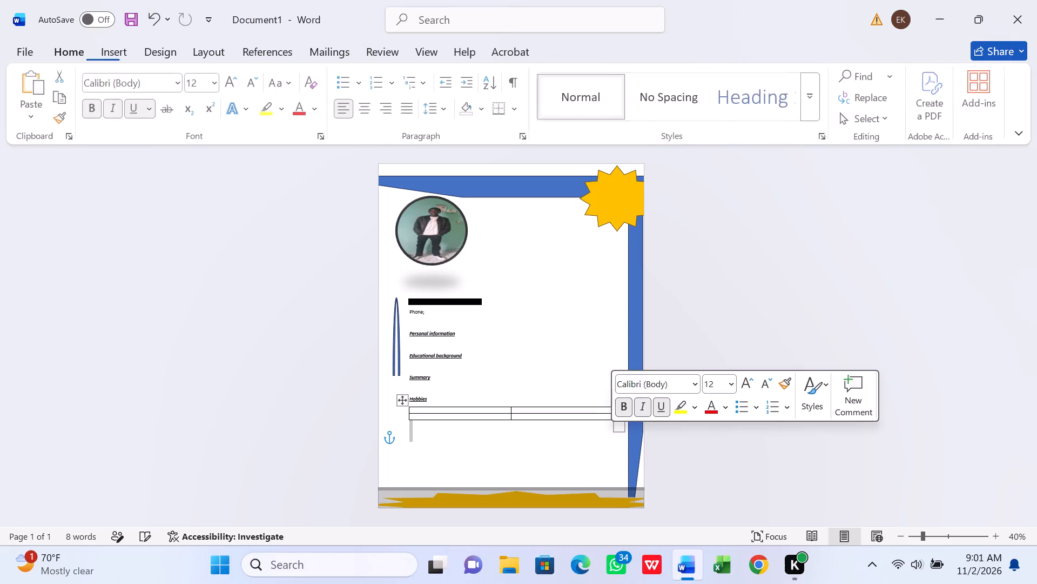
{"action": "left_click", "coordinate": [607, 410]}
{"action": "left_click_drag", "start_coordinate": [614, 423], "coordinate": [614, 421]}
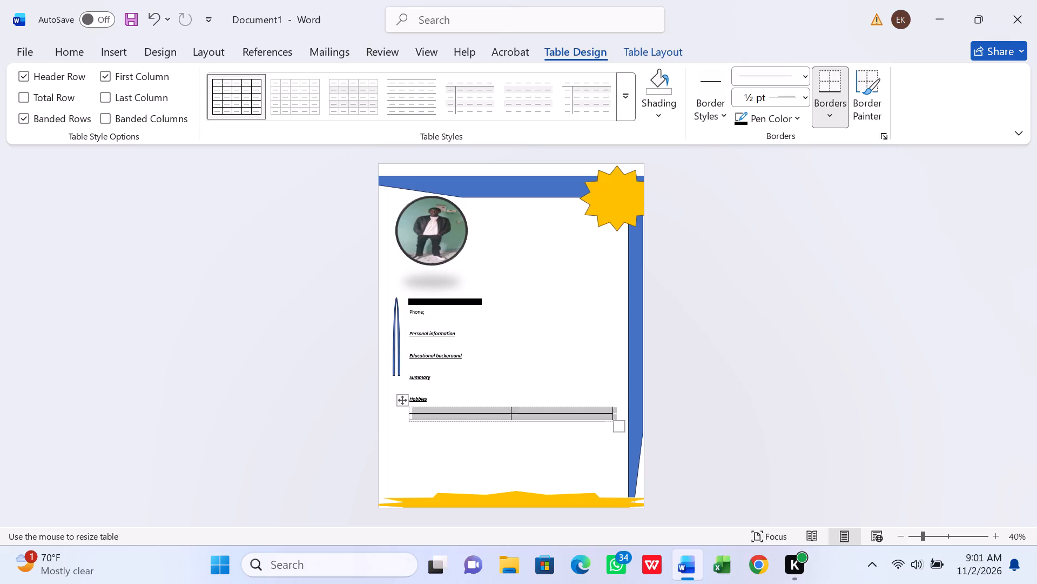
{"action": "left_click_drag", "start_coordinate": [614, 421], "coordinate": [614, 433]}
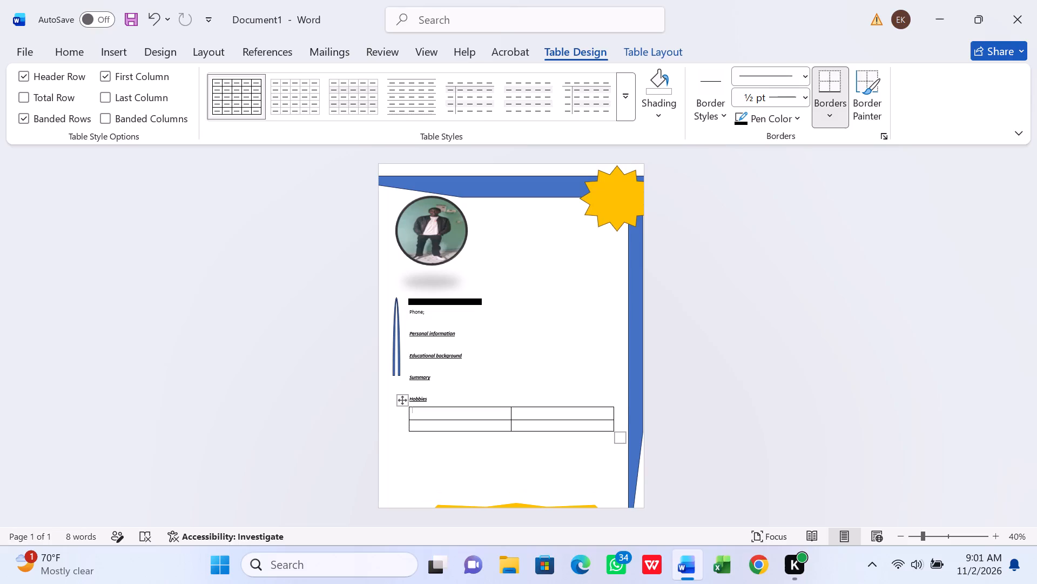
Enter "drawings" as a hobby in the first cell of the table's top row.
{"action": "left_click", "coordinate": [451, 408]}
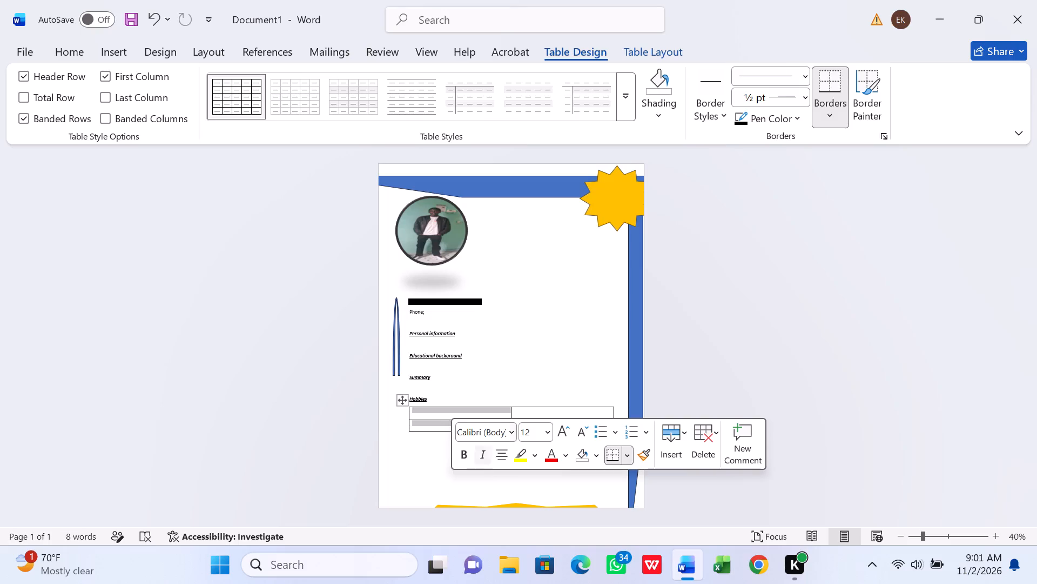
{"action": "left_click", "coordinate": [522, 498]}
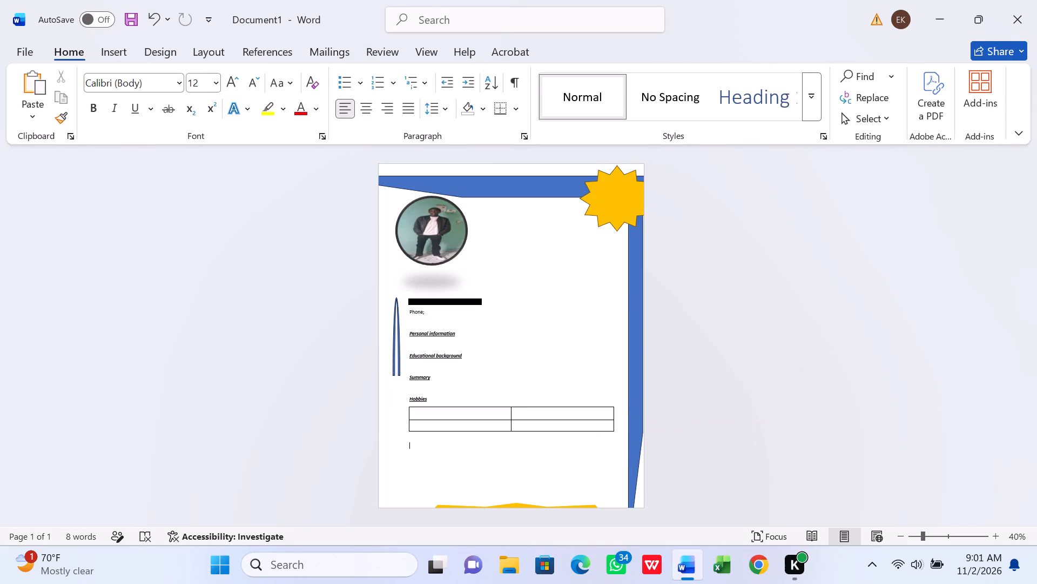
{"action": "left_click", "coordinate": [430, 407]}
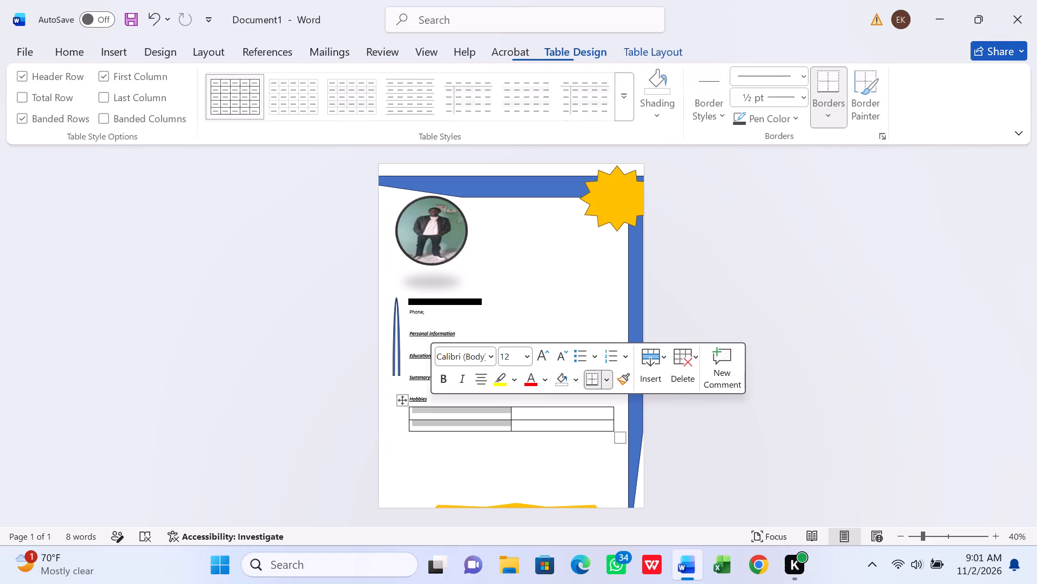
{"action": "left_click", "coordinate": [456, 429]}
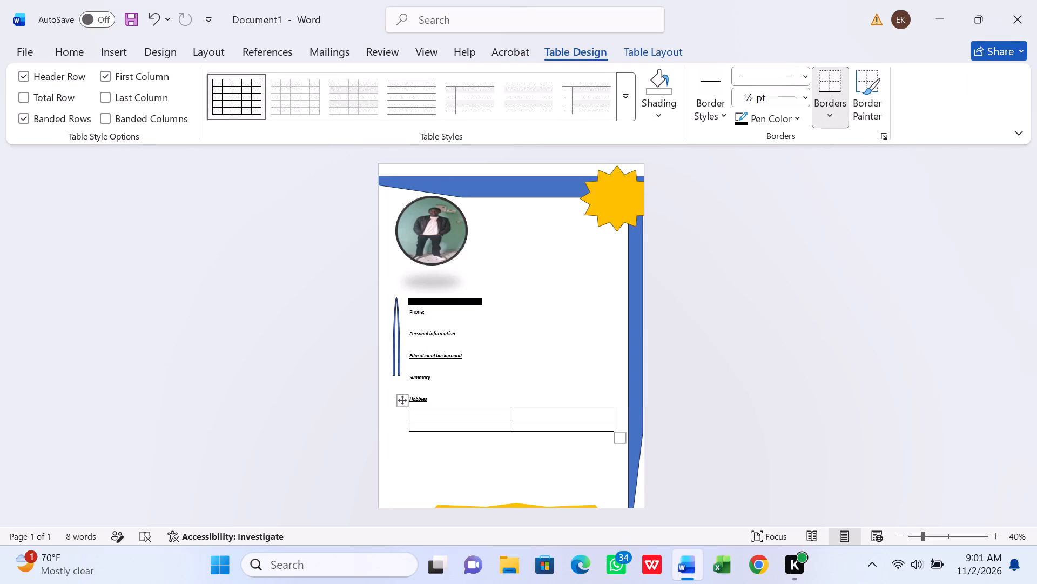
{"action": "left_click", "coordinate": [418, 410]}
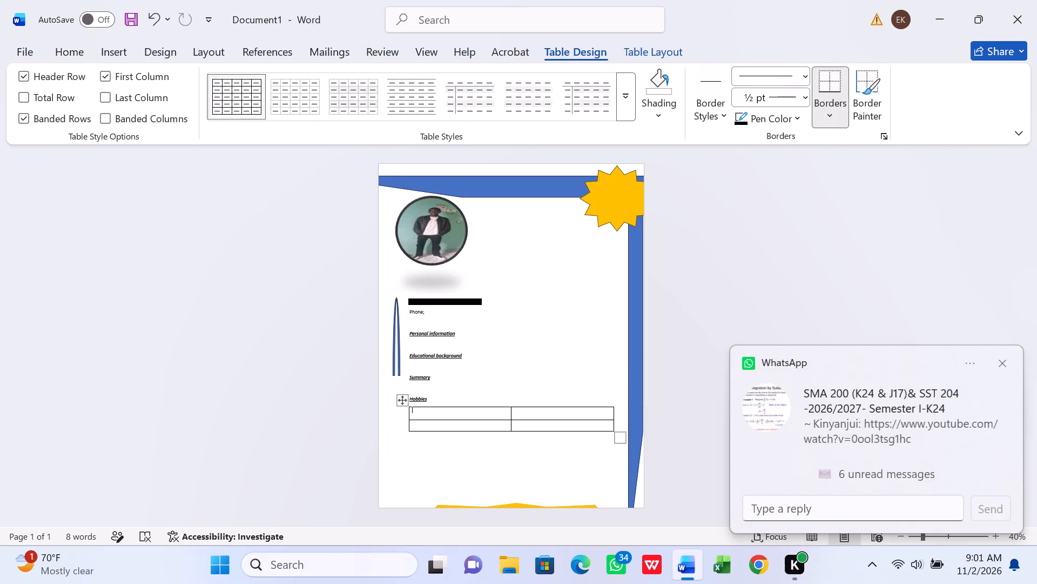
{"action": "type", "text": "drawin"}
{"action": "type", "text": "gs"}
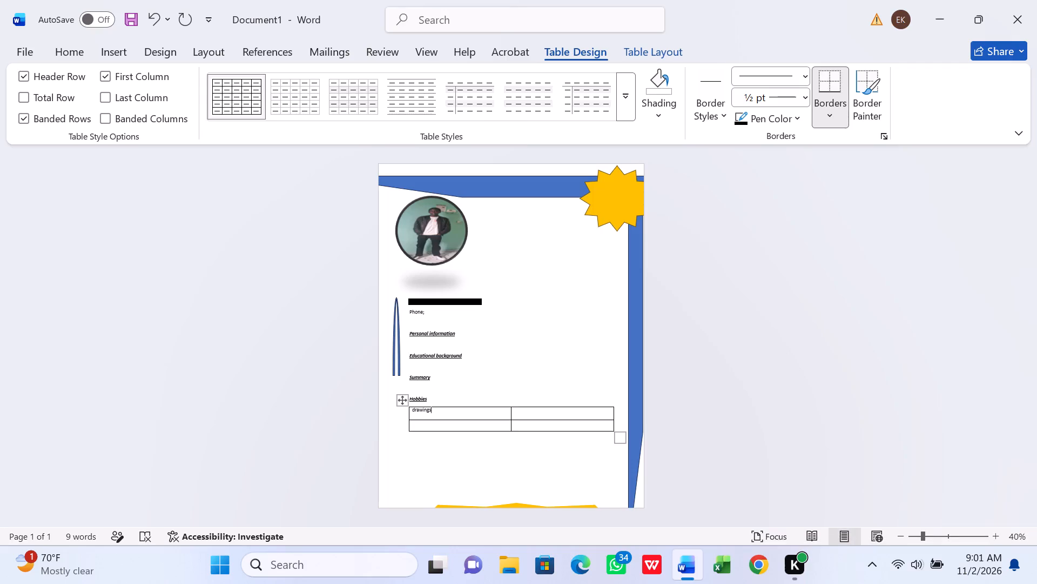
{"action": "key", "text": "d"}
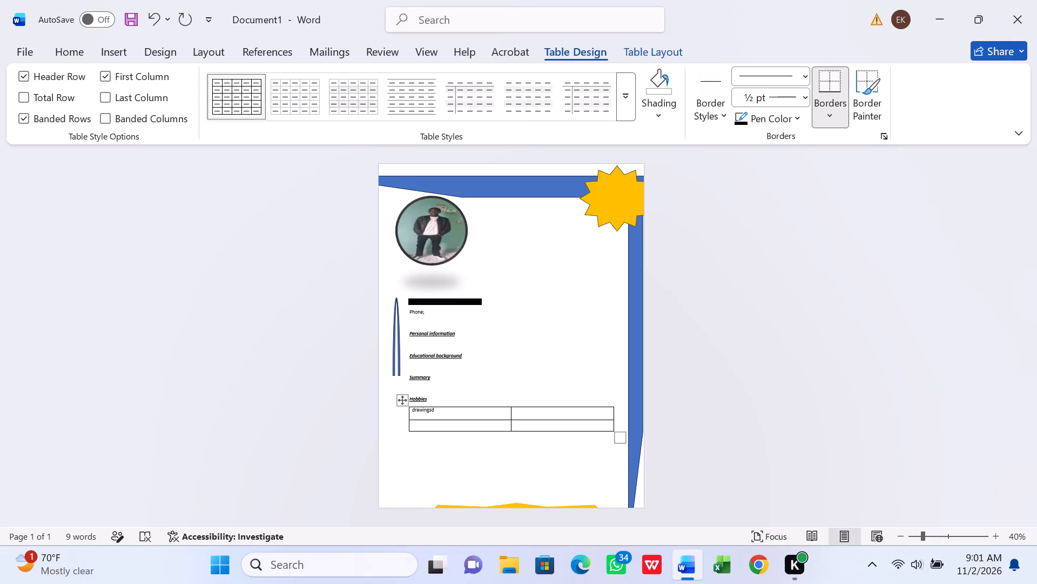
Fill the table's empty cells with "diagrams" at the first row's end, and "hobbies" and "training" in the second row.
{"action": "double_click", "coordinate": [517, 419]}
{"action": "left_click_drag", "start_coordinate": [517, 419], "coordinate": [515, 410]}
{"action": "double_click", "coordinate": [515, 410]}
{"action": "type", "text": "diag"}
{"action": "type", "text": "ram"}
{"action": "key", "text": "s"}
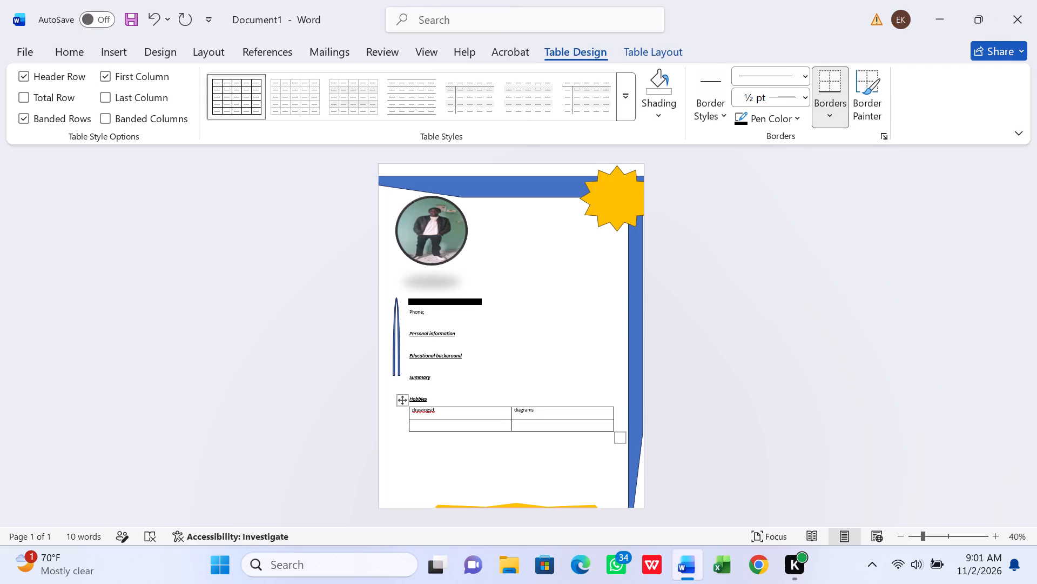
{"action": "left_click", "coordinate": [426, 427]}
{"action": "type", "text": "hi"}
{"action": "key", "text": "BackSpace"}
{"action": "type", "text": "obbies"}
{"action": "left_click", "coordinate": [521, 430]}
{"action": "left_click", "coordinate": [521, 428]}
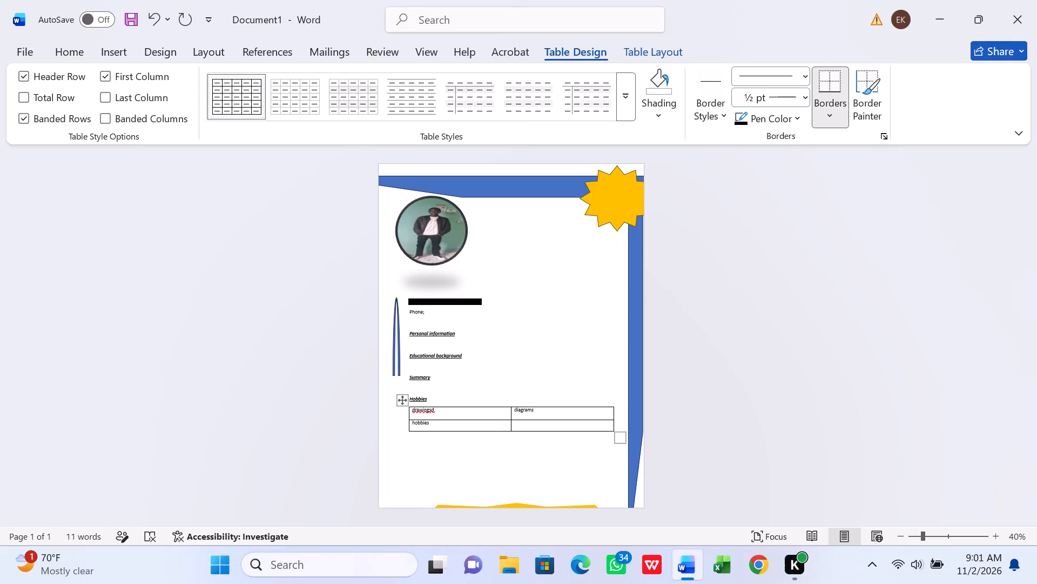
{"action": "left_click", "coordinate": [521, 428]}
{"action": "type", "text": "training"}
{"action": "left_click", "coordinate": [568, 428]}
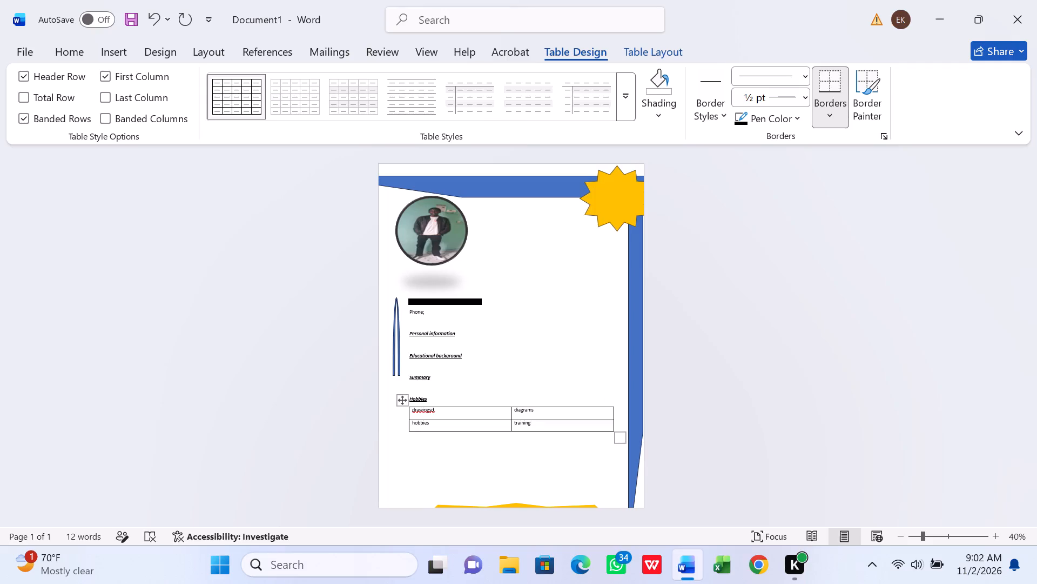
Add a run of blank spaces after the Hobbies heading text.
{"action": "left_click", "coordinate": [514, 246]}
{"action": "left_click", "coordinate": [556, 397]}
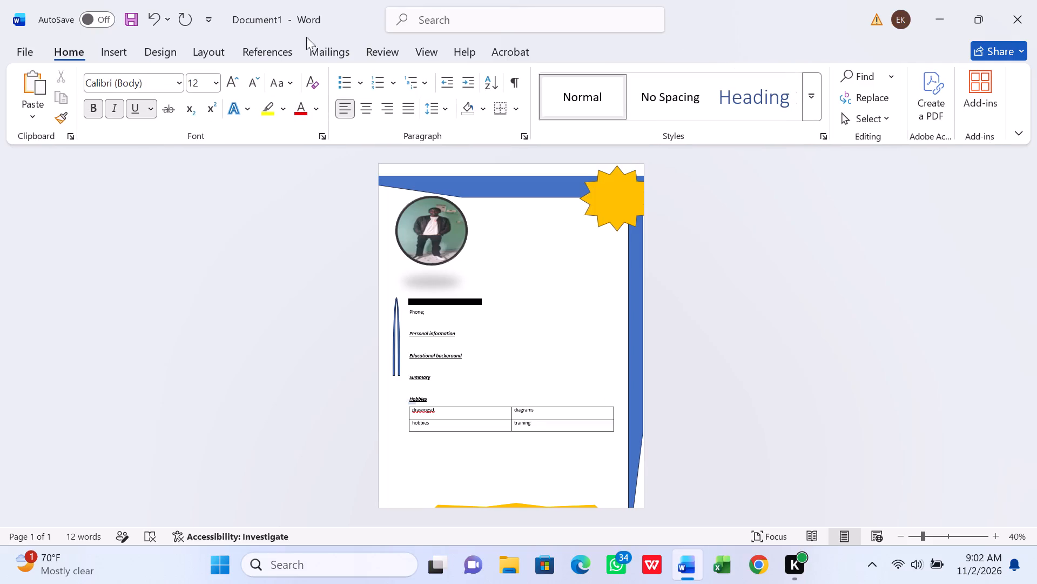
{"action": "left_click", "coordinate": [123, 48]}
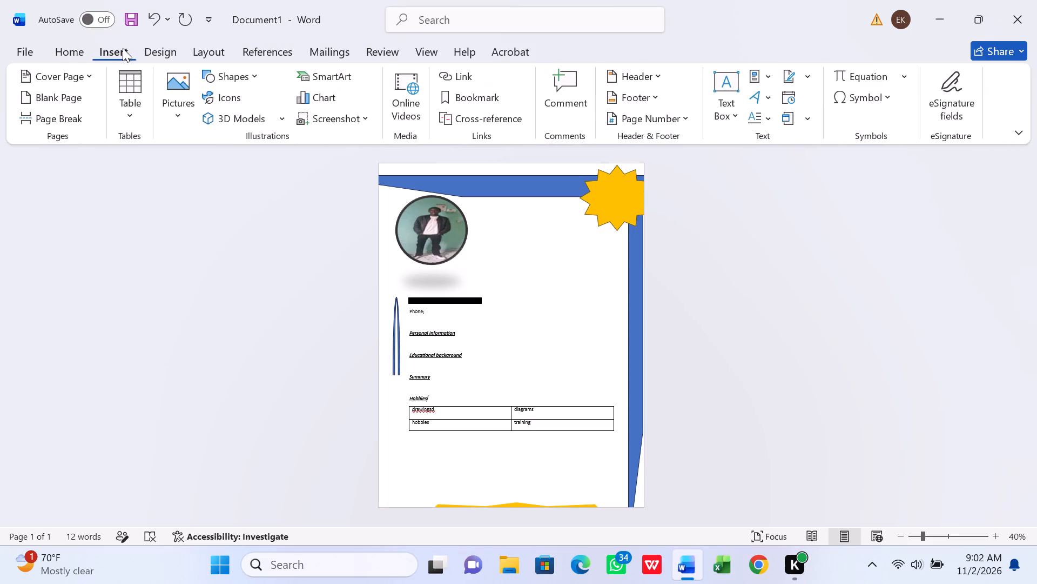
{"action": "left_click", "coordinate": [724, 99]}
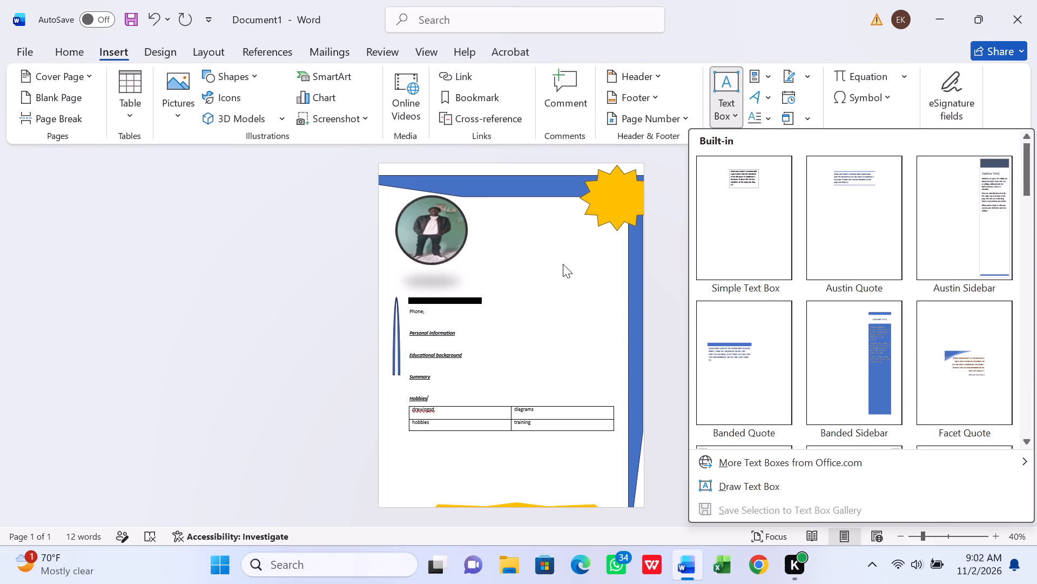
{"action": "key", "text": "space"}
{"action": "key", "text": "space"}
{"action": "key", "text": "space"}
{"action": "key", "text": "space"}
{"action": "key", "text": "space"}
{"action": "key", "text": "space"}
{"action": "key", "text": "space"}
{"action": "key", "text": "space"}
{"action": "key", "text": "space"}
{"action": "key", "text": "space"}
{"action": "key", "text": "space"}
{"action": "key", "text": "space"}
{"action": "key", "text": "space"}
{"action": "key", "text": "space"}
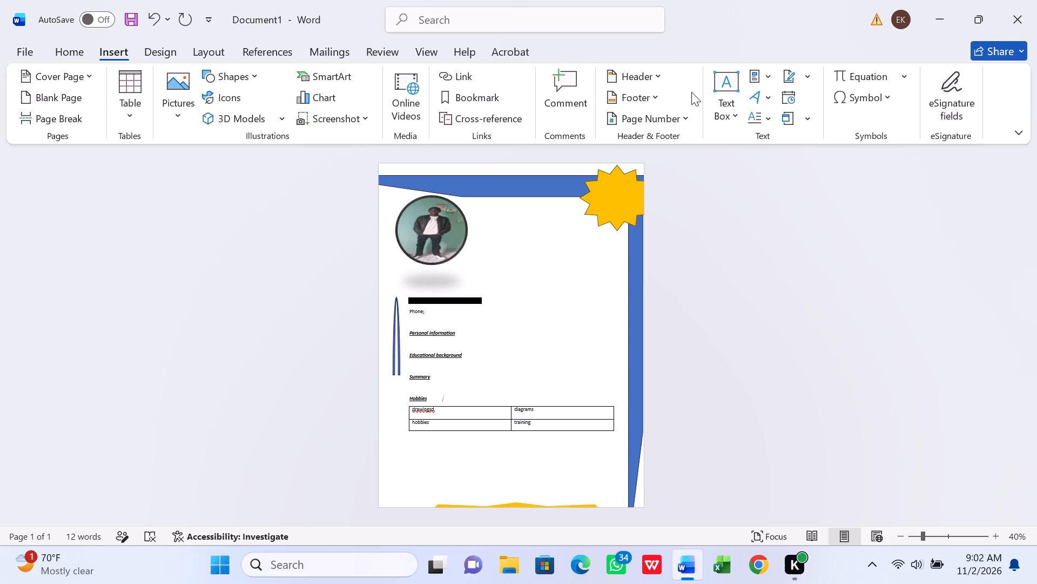
Draw a text box in the empty area beside the section headings, enlarged to about 4.97 inches high and 3.33 inches wide.
{"action": "left_click", "coordinate": [765, 114]}
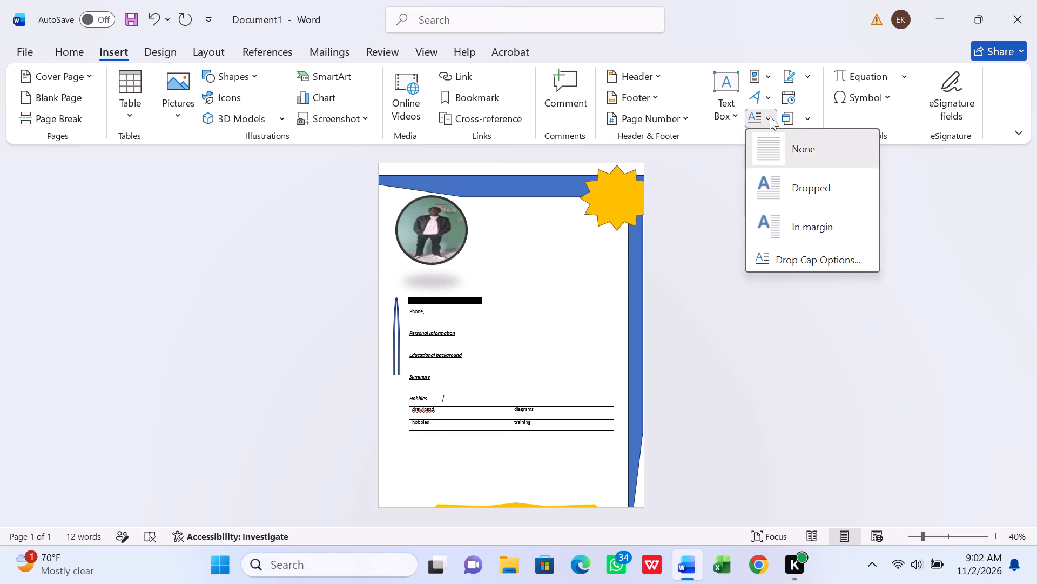
{"action": "left_click", "coordinate": [730, 111]}
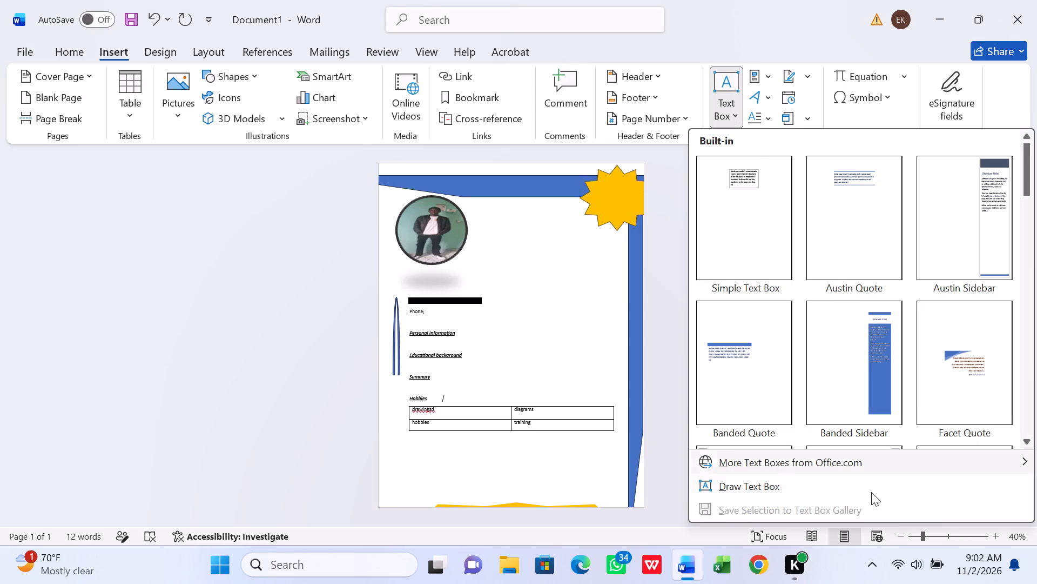
{"action": "left_click", "coordinate": [773, 489]}
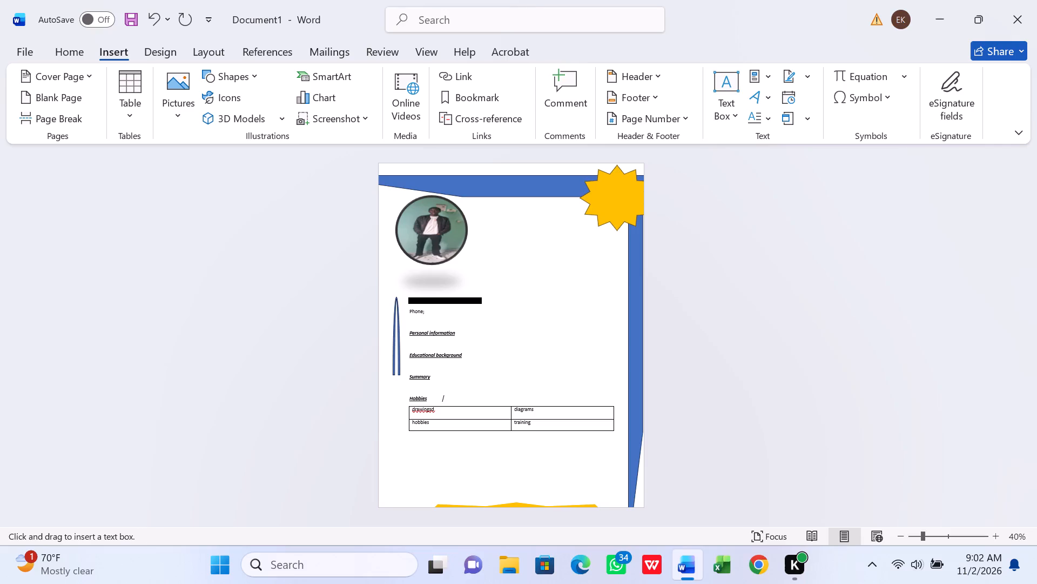
{"action": "left_click_drag", "start_coordinate": [541, 268], "coordinate": [617, 353]}
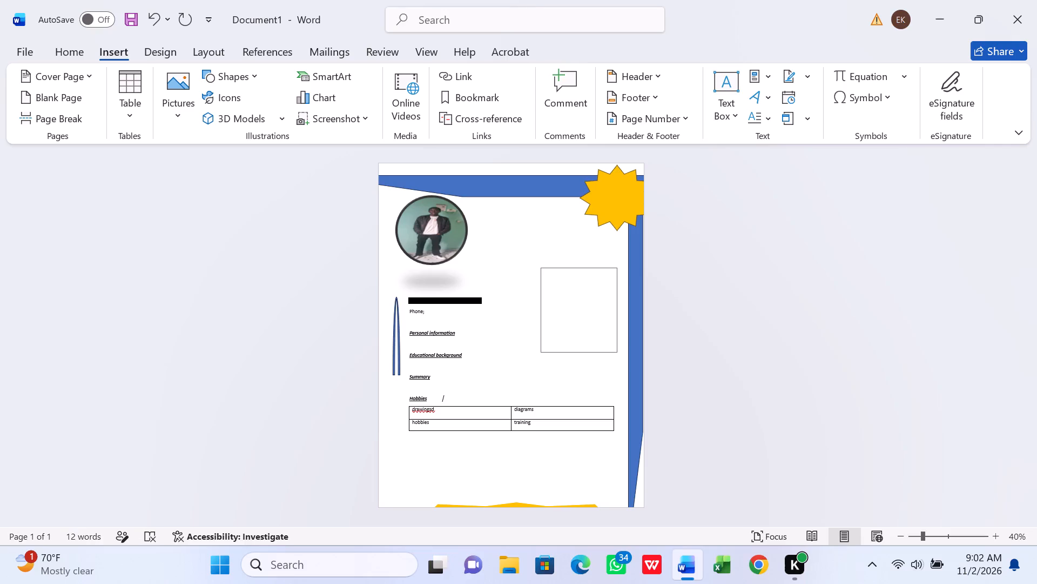
{"action": "left_click_drag", "start_coordinate": [617, 353], "coordinate": [622, 388]}
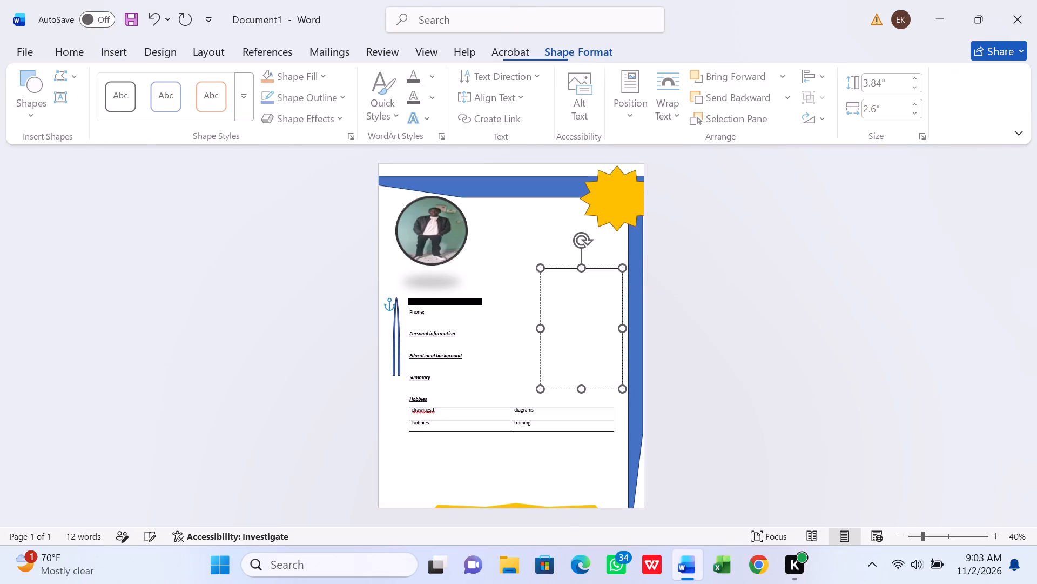
{"action": "left_click_drag", "start_coordinate": [539, 264], "coordinate": [518, 233]}
Begin the statement in the empty text box with "Am interested in the teaching pos that you advertised on youtupe simply".
{"action": "left_click", "coordinate": [536, 242]}
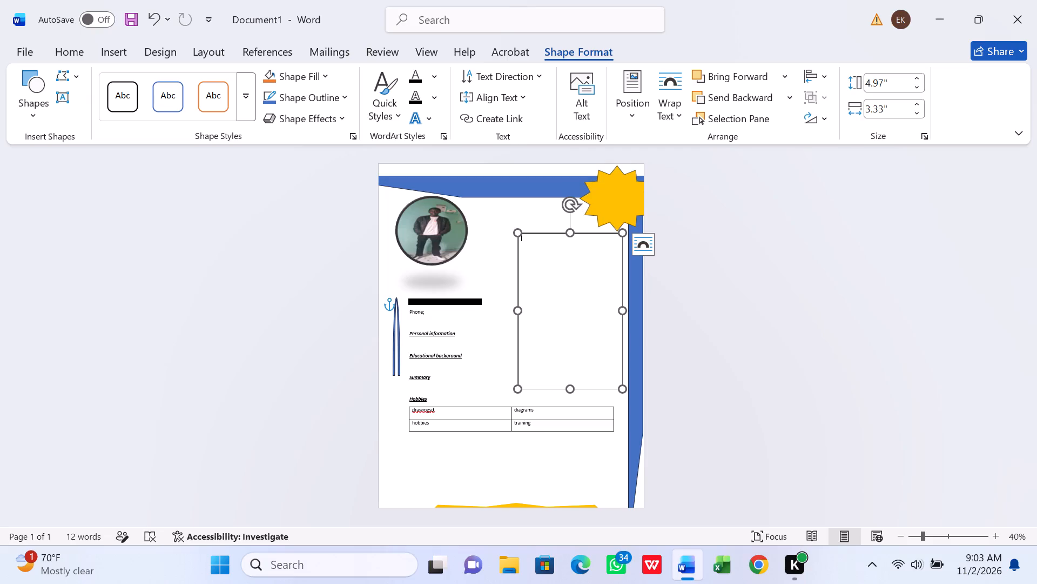
{"action": "double_click", "coordinate": [536, 242]}
{"action": "type", "text": "am"}
{"action": "key", "text": "space"}
{"action": "type", "text": "intrested in"}
{"action": "key", "text": "space"}
{"action": "type", "text": "the"}
{"action": "key", "text": "space"}
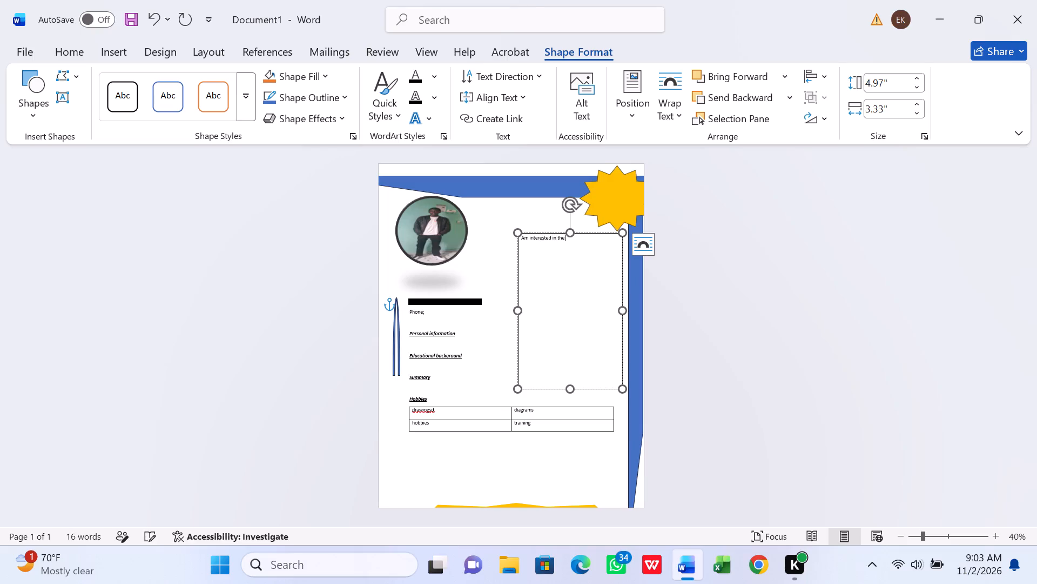
{"action": "type", "text": "teaching pos that you ad"}
{"action": "type", "text": "vertised on"}
{"action": "key", "text": "space"}
{"action": "type", "text": "y"}
{"action": "type", "text": "outupe simply"}
{"action": "key", "text": "space"}
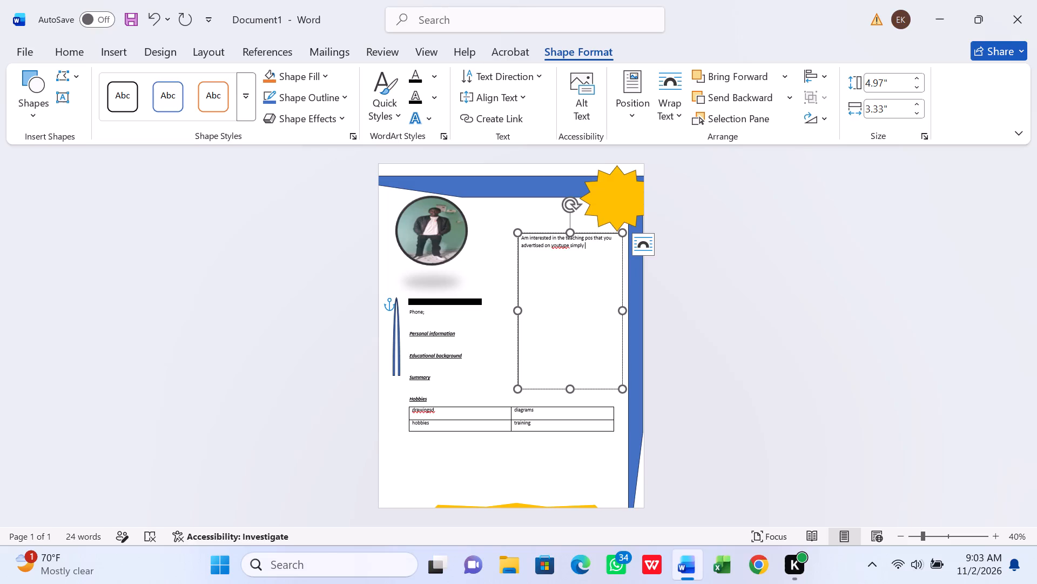
Continue the text box statement with "because it create an opportunity".
{"action": "type", "text": "because"}
{"action": "key", "text": "space"}
{"action": "type", "text": "it v"}
{"action": "key", "text": "BackSpace"}
{"action": "type", "text": "crea"}
{"action": "type", "text": "te an"}
{"action": "key", "text": "space"}
{"action": "type", "text": "opp"}
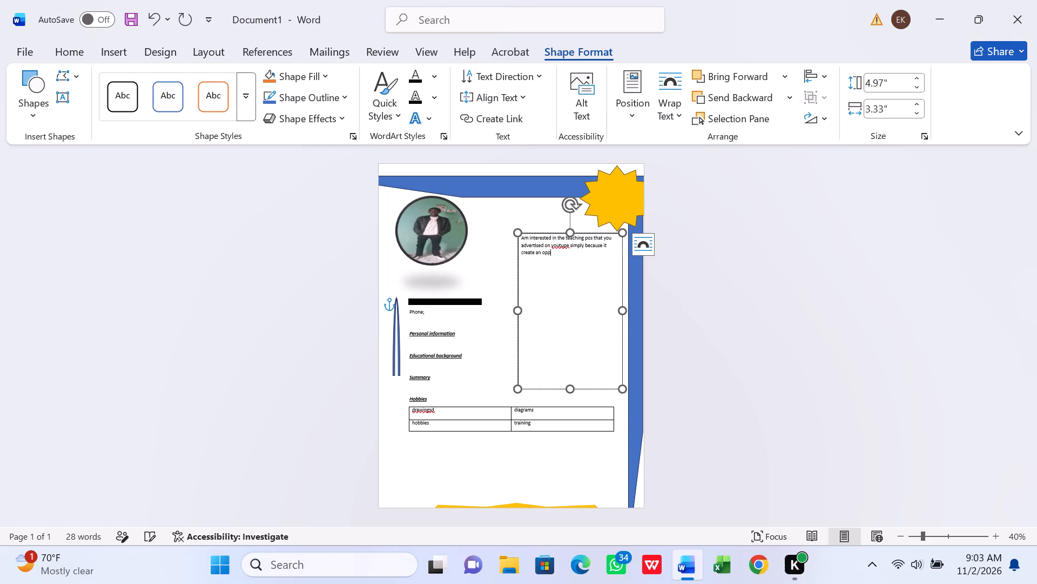
{"action": "type", "text": "otunity"}
{"action": "key", "text": "space"}
Finish the text box statement with "for simplerchances for more detail", leaving no space between "simpler" and "chances".
{"action": "type", "text": "for simpler"}
{"action": "type", "text": "chances"}
{"action": "key", "text": "space"}
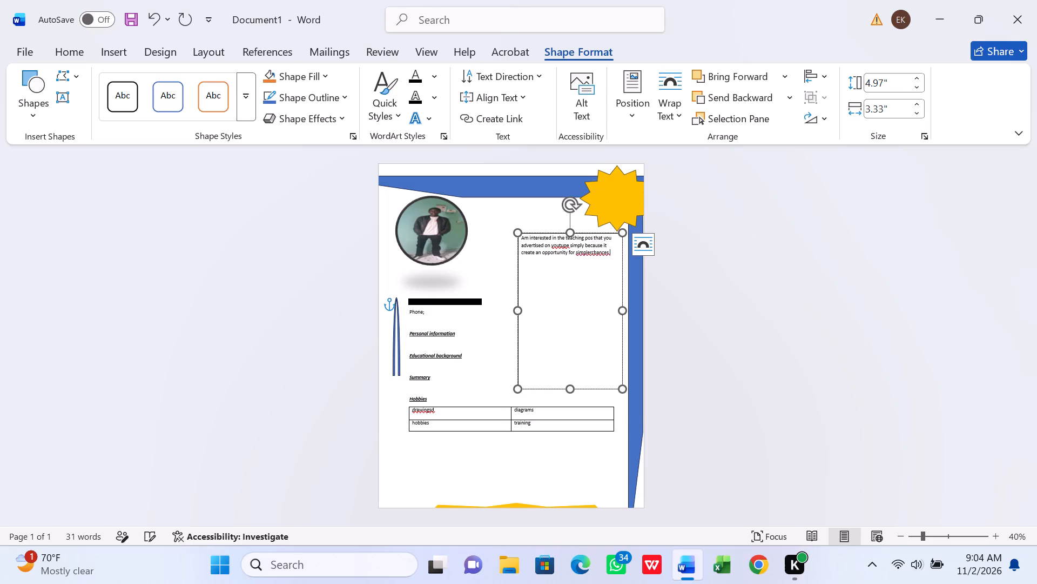
{"action": "type", "text": "for"}
{"action": "key", "text": "space"}
{"action": "type", "text": "more"}
{"action": "key", "text": "space"}
{"action": "type", "text": "de"}
{"action": "type", "text": "tai"}
{"action": "key", "text": "l"}
Add blank lines below the statement in the text box and enter "User oppotunity" beneath them.
{"action": "key", "text": "Return"}
{"action": "key", "text": "Return"}
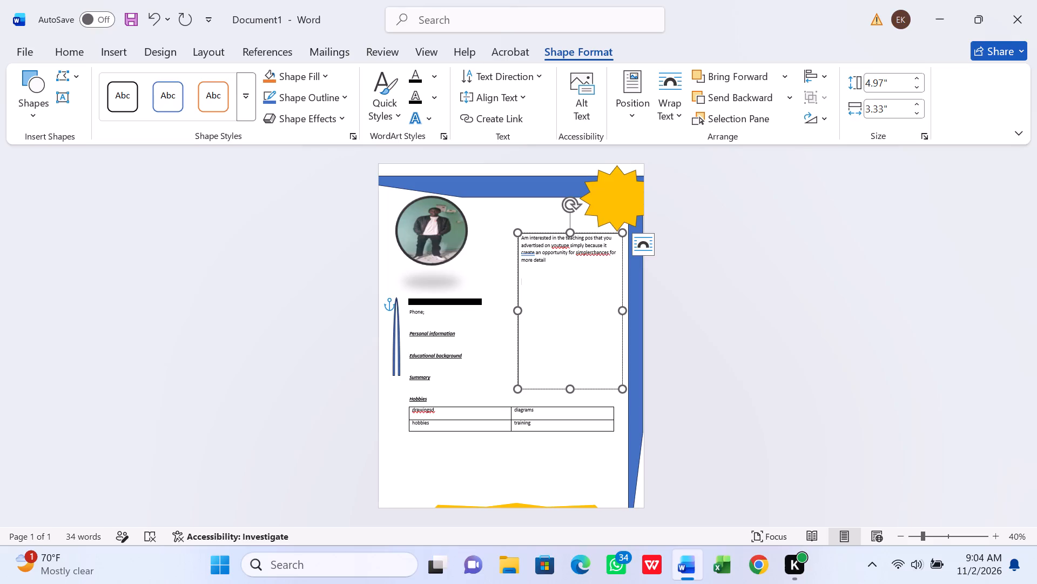
{"action": "left_click", "coordinate": [535, 272]}
{"action": "key", "text": "Return"}
{"action": "left_click", "coordinate": [333, 231]}
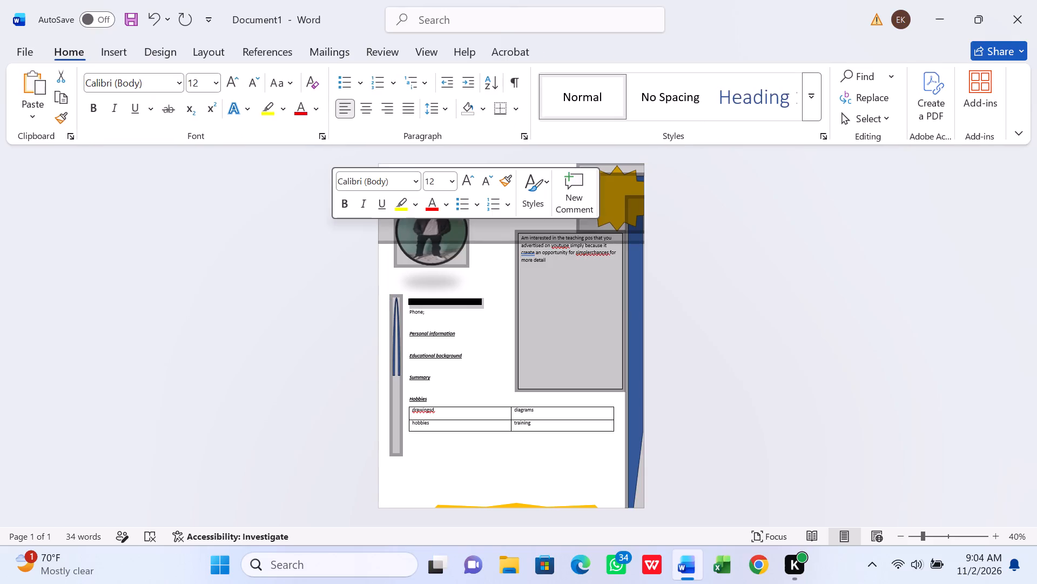
{"action": "left_click", "coordinate": [527, 297]}
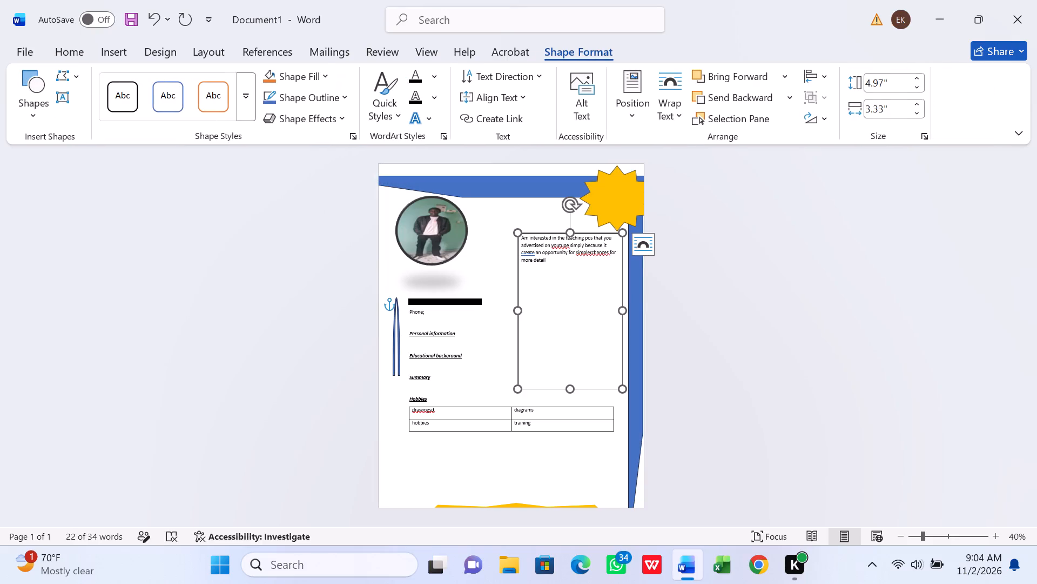
{"action": "left_click", "coordinate": [541, 295]}
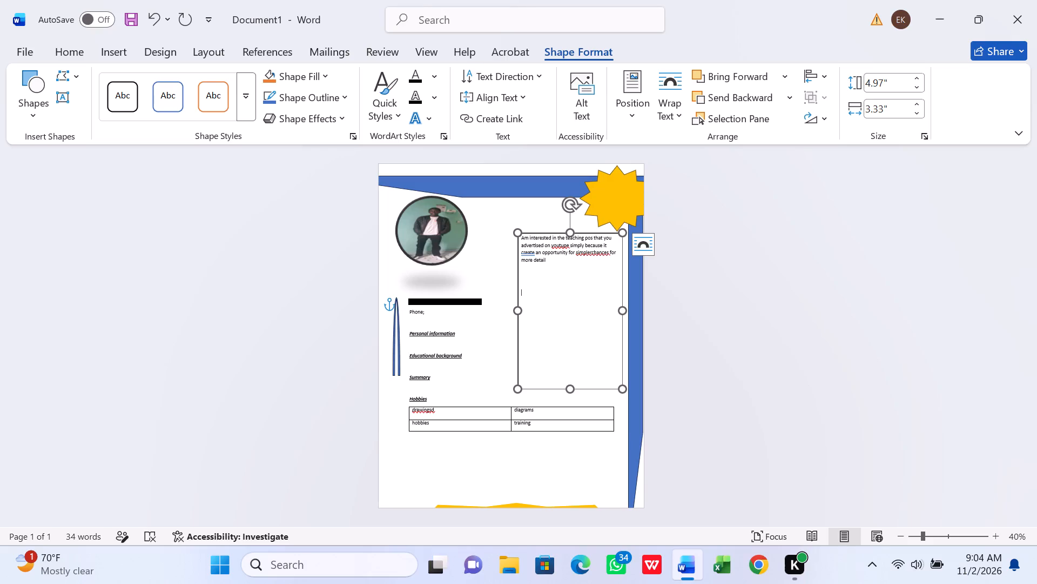
{"action": "type", "text": "user oppo"}
{"action": "type", "text": "tunit"}
{"action": "key", "text": "y"}
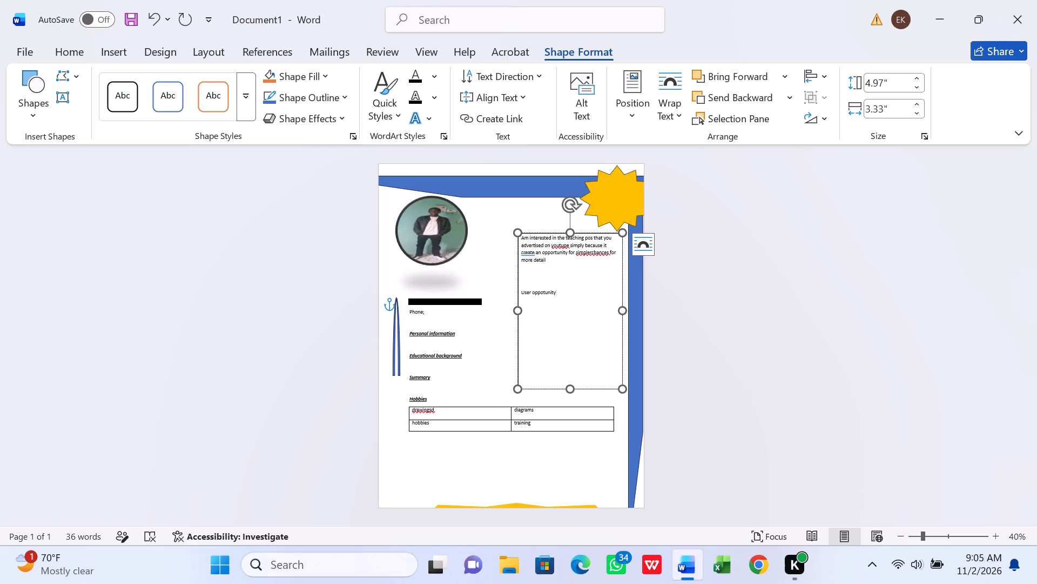
Select the "User oppotunity" line in the text box.
{"action": "left_click", "coordinate": [561, 289]}
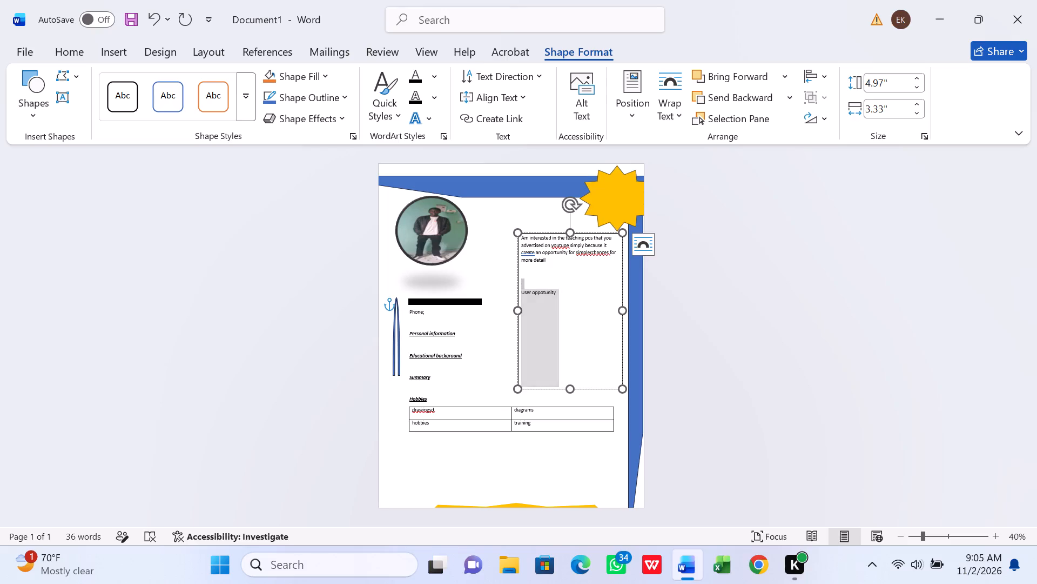
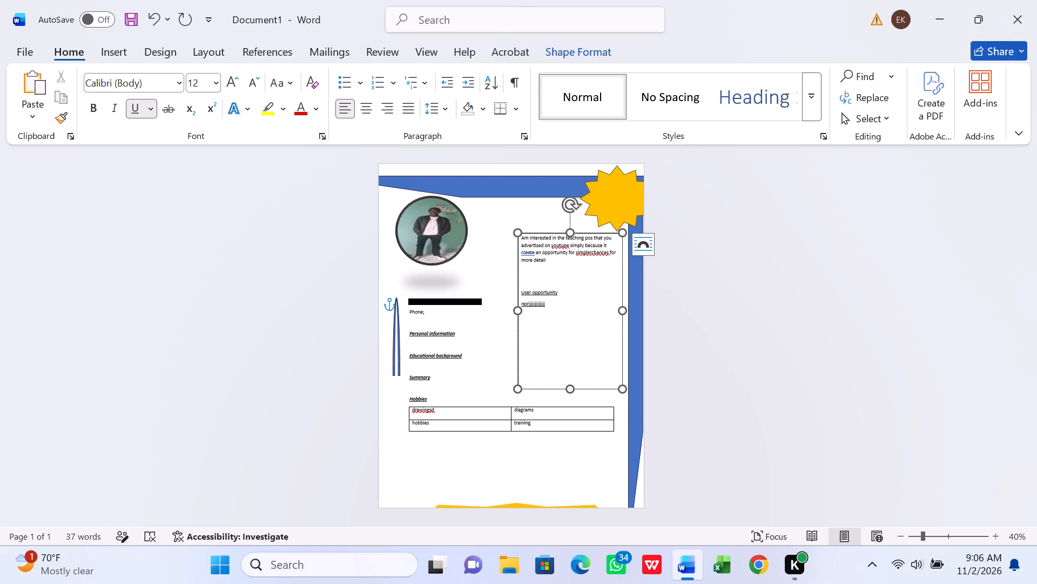
Delete the stray characters on the line below "User opportunity" in the text box.
{"action": "key", "text": "BackSpace"}
{"action": "key", "text": "BackSpace"}
{"action": "key", "text": "BackSpace"}
{"action": "key", "text": "BackSpace"}
{"action": "key", "text": "BackSpace"}
{"action": "key", "text": "BackSpace"}
{"action": "key", "text": "BackSpace"}
{"action": "key", "text": "BackSpace"}
{"action": "key", "text": "BackSpace"}
{"action": "key", "text": "BackSpace"}
{"action": "key", "text": "BackSpace"}
{"action": "key", "text": "BackSpace"}
{"action": "key", "text": "BackSpace"}
{"action": "key", "text": "BackSpace"}
{"action": "key", "text": "BackSpace"}
{"action": "key", "text": "BackSpace"}
{"action": "key", "text": "BackSpace"}
Enter "User opportunity to venture into the real worl" on the line beneath the "User opportunity" heading in the text box.
{"action": "type", "text": "user oppotunir"}
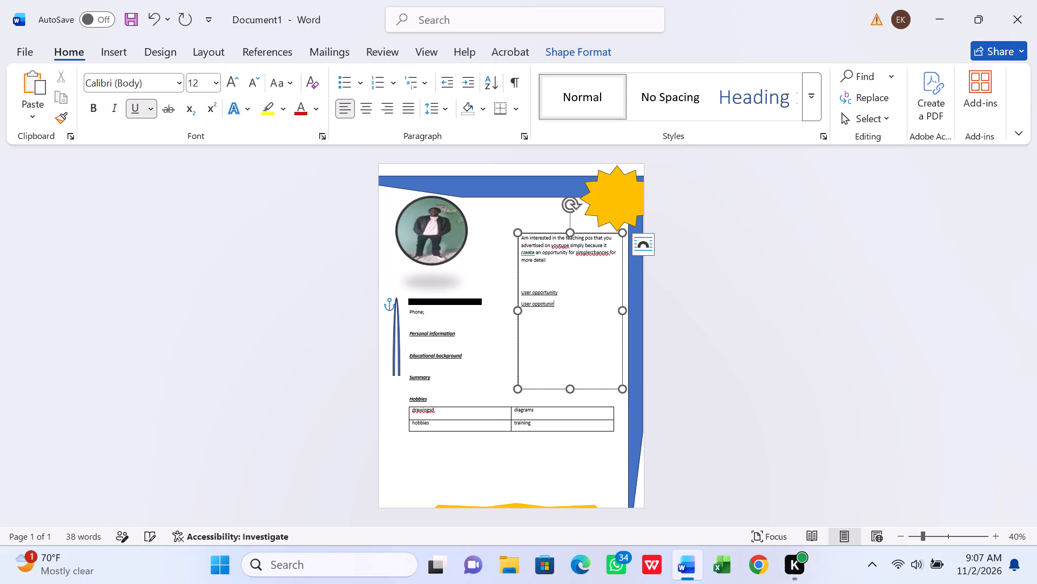
{"action": "key", "text": "BackSpace"}
{"action": "type", "text": "ty"}
{"action": "key", "text": "space"}
{"action": "type", "text": "to ventute"}
{"action": "key", "text": "BackSpace"}
{"action": "key", "text": "BackSpace"}
{"action": "type", "text": "re into the rea"}
{"action": "key", "text": "l"}
{"action": "key", "text": "space"}
{"action": "type", "text": "worl"}
{"action": "key", "text": "space"}
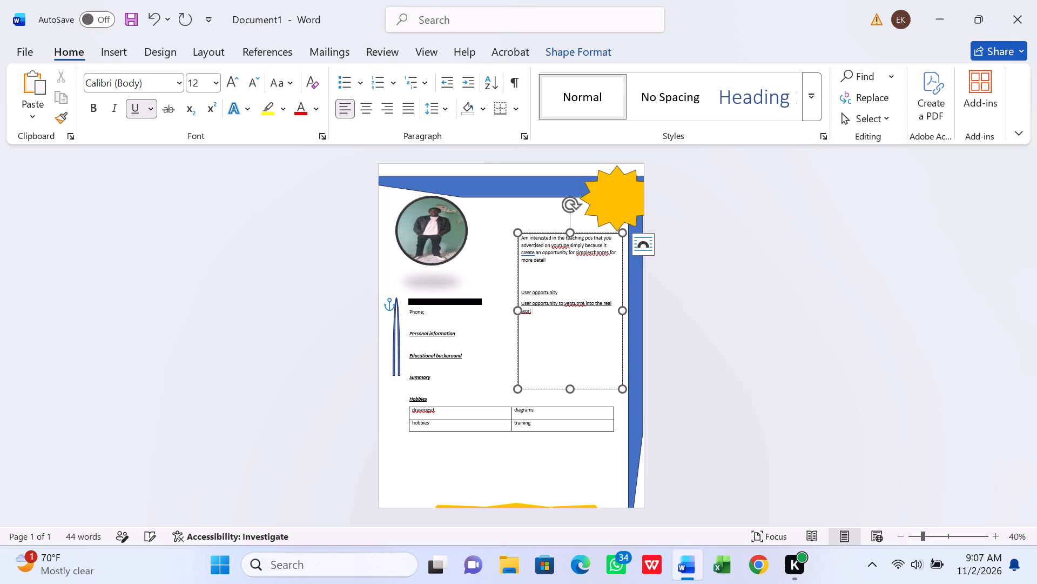
Continue the text box sentence with "and generate an aactive income that encourage groth in the".
{"action": "type", "text": "and generate"}
{"action": "key", "text": "space"}
{"action": "type", "text": "an aactive income th"}
{"action": "type", "text": "t"}
{"action": "key", "text": "space"}
{"action": "key", "text": "BackSpace"}
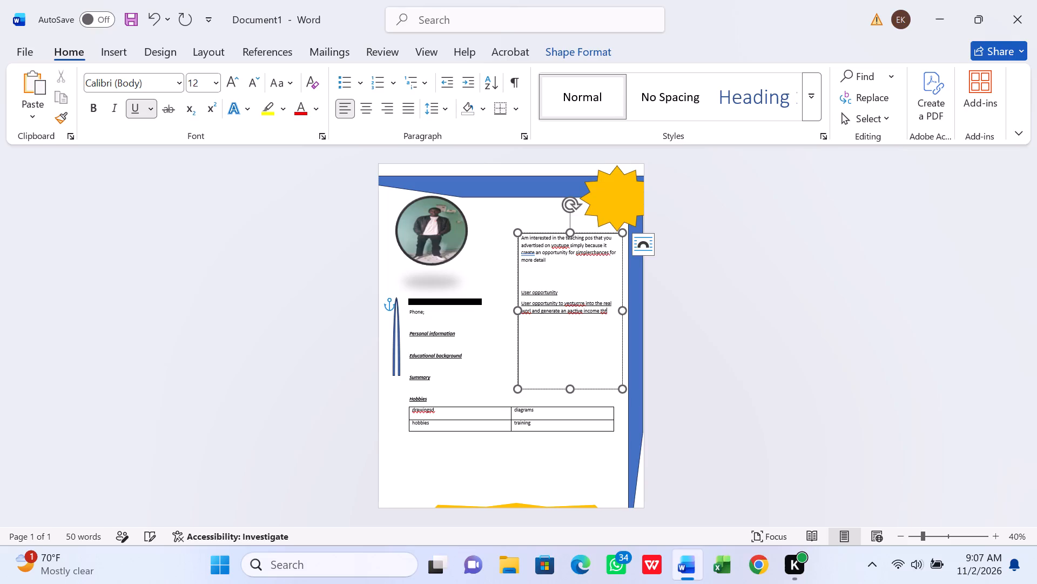
{"action": "key", "text": "BackSpace"}
{"action": "type", "text": "at encourage groth in the"}
{"action": "key", "text": "space"}
Continue the sentence with "urban and rural areas asnd sa opotunirty that help youth".
{"action": "type", "text": "urban and rural areass"}
{"action": "key", "text": "space"}
{"action": "type", "text": "asnd sa op"}
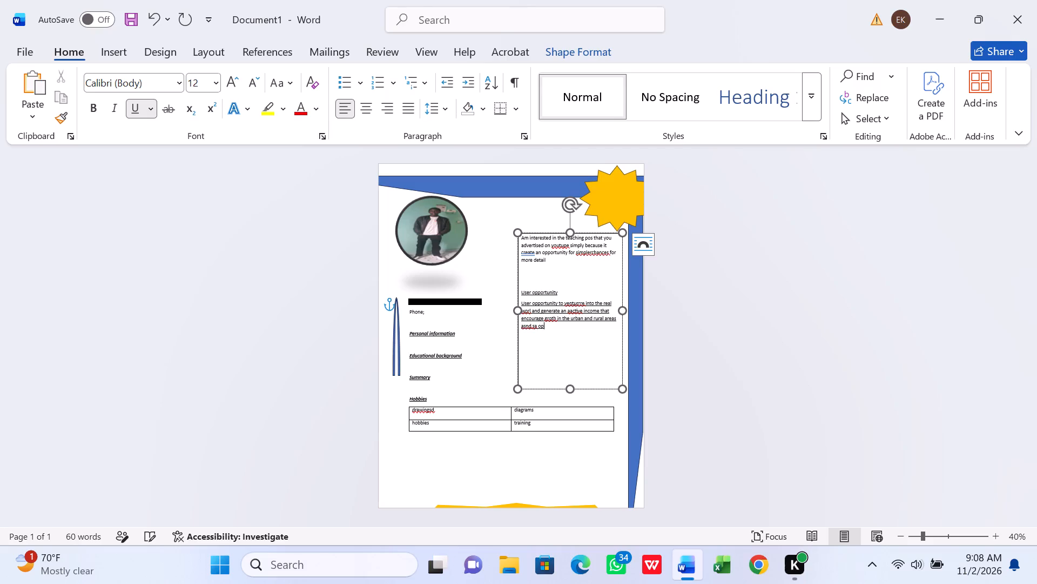
{"action": "type", "text": "otunirty that help"}
{"action": "key", "text": "space"}
{"action": "type", "text": "youth"}
{"action": "key", "text": "space"}
Finish the sentence with "participate in the real world activity such as youtupr".
{"action": "key", "text": "e"}
{"action": "key", "text": "BackSpace"}
{"action": "key", "text": "o"}
{"action": "key", "text": "BackSpace"}
{"action": "type", "text": "perti"}
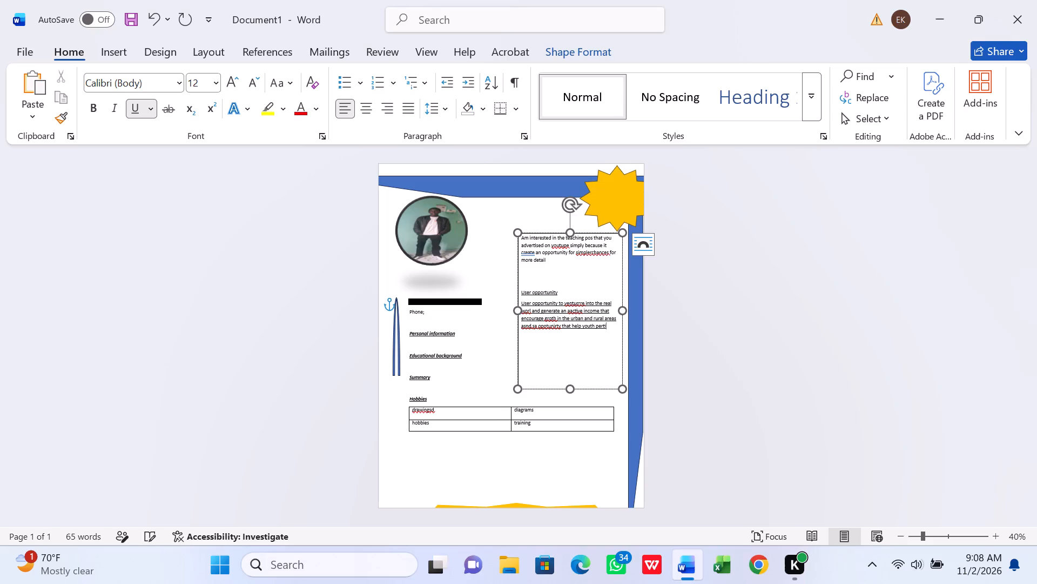
{"action": "type", "text": "cipate in the real"}
{"action": "key", "text": "space"}
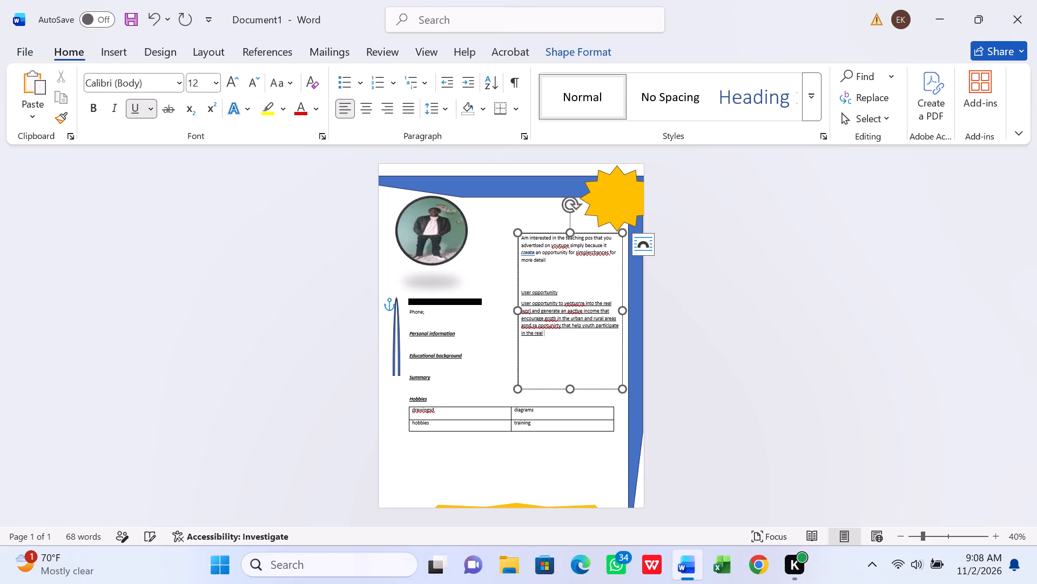
{"action": "type", "text": "world activity"}
{"action": "key", "text": "space"}
{"action": "type", "text": "such as"}
{"action": "key", "text": "space"}
{"action": "type", "text": "yo"}
{"action": "type", "text": "ut"}
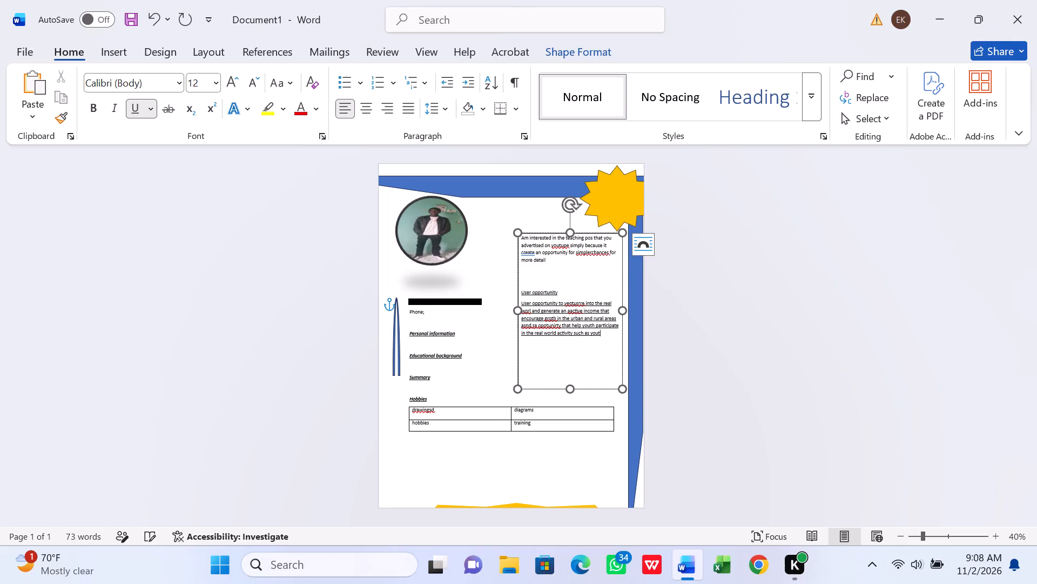
{"action": "key", "text": "u"}
{"action": "type", "text": "pr"}
Leave a blank line below the paragraph in the text box and enter "Ways to earn moneyr onlin" beneath it.
{"action": "key", "text": "Return"}
{"action": "key", "text": "Return"}
{"action": "type", "text": "ways to earn"}
{"action": "key", "text": "space"}
{"action": "type", "text": "moneyr onlin"}
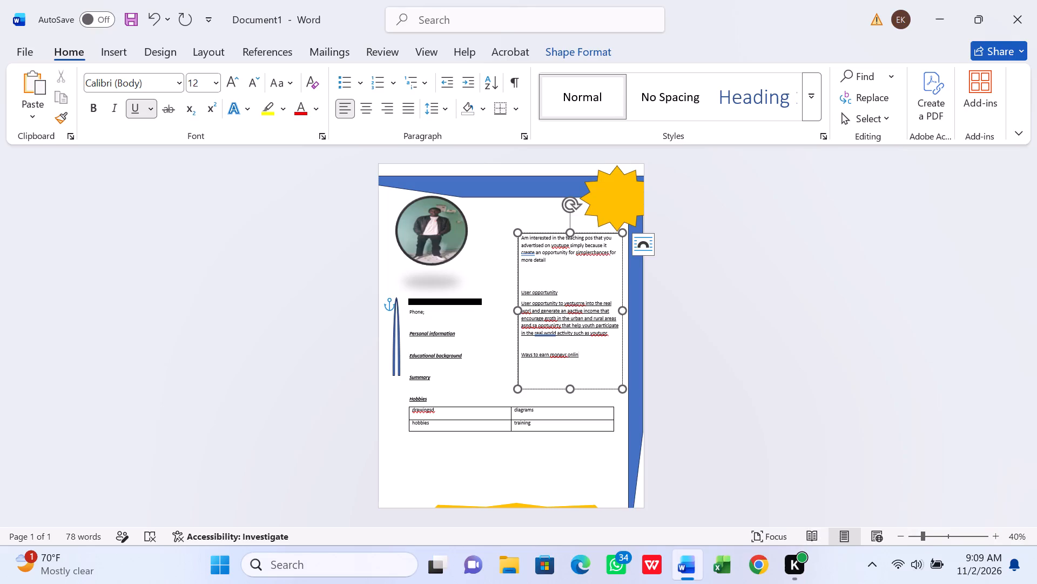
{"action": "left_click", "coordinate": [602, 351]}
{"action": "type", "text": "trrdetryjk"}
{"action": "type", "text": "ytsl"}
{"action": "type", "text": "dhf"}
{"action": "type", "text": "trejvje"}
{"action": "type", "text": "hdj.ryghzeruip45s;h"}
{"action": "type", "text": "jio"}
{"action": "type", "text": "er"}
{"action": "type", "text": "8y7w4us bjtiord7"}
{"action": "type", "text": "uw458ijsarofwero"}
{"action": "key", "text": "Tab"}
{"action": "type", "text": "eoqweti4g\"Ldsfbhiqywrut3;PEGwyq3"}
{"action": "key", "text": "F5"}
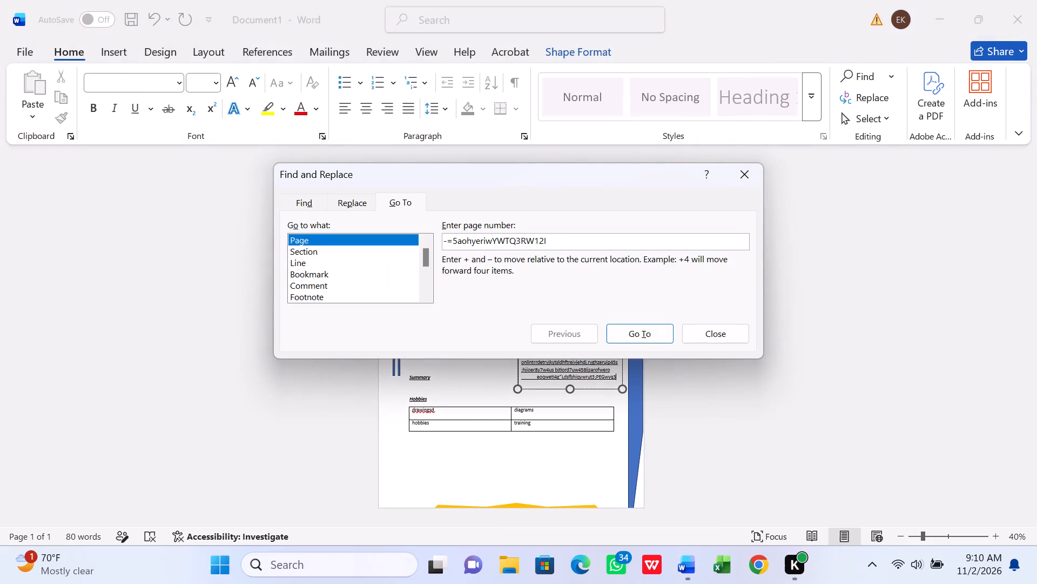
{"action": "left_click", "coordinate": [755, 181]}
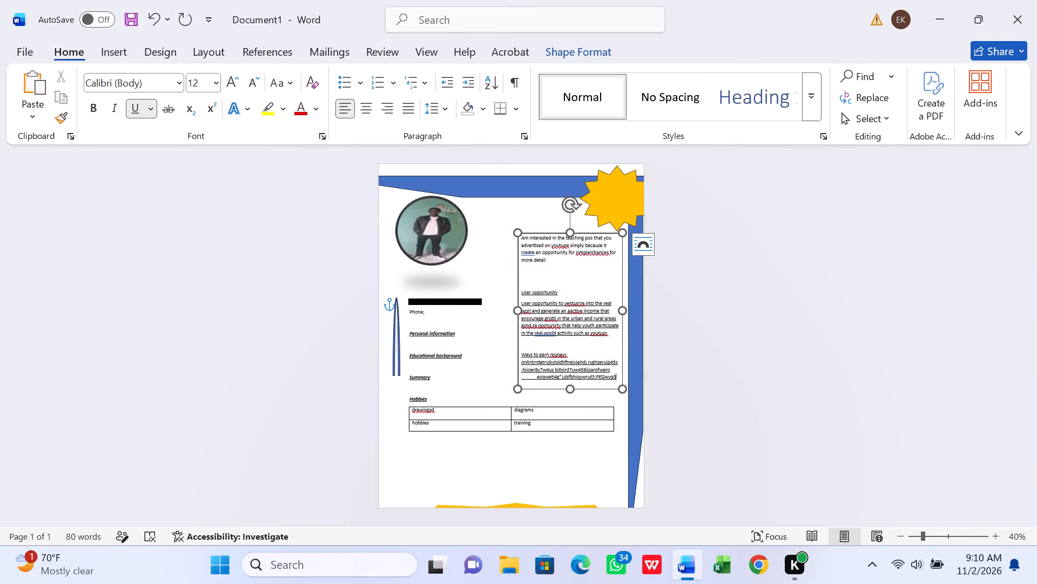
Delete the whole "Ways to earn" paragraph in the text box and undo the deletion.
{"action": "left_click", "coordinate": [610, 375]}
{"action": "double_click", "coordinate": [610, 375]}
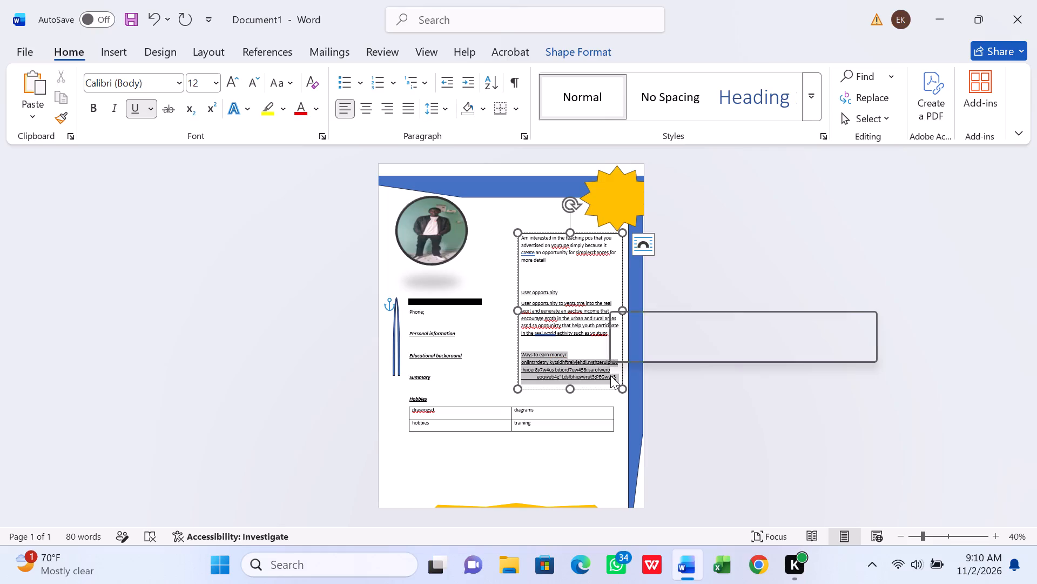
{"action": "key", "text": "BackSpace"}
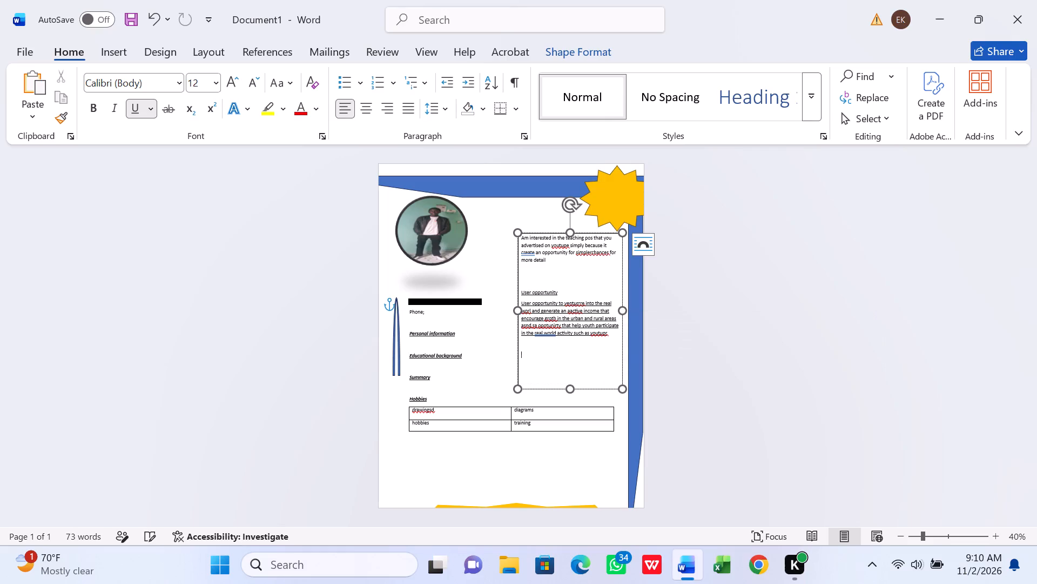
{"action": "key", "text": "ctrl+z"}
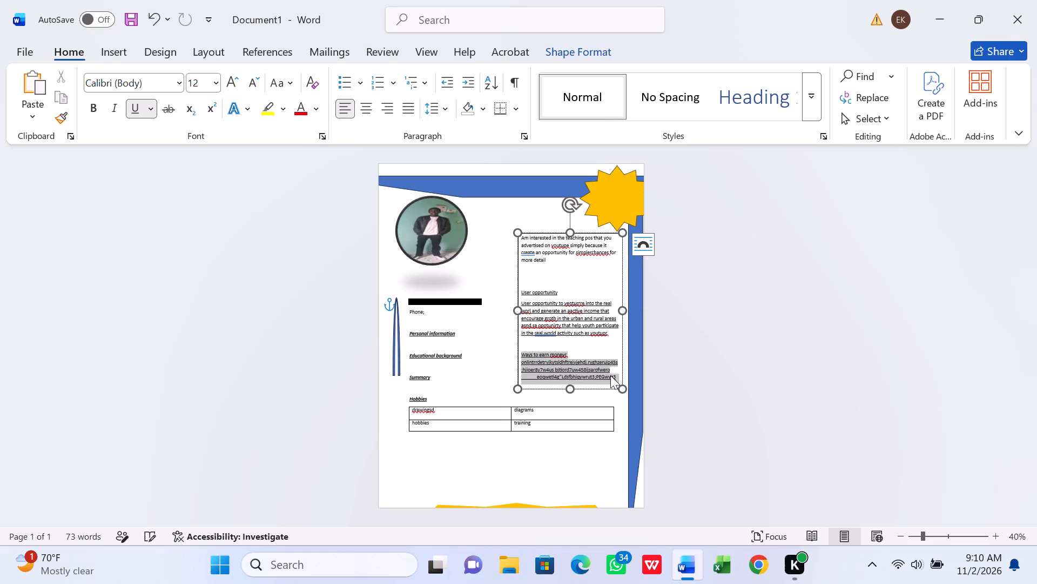
Remove the random characters and "onlin" after "Ways to earn money" and start a new line beneath it.
{"action": "left_click", "coordinate": [613, 375]}
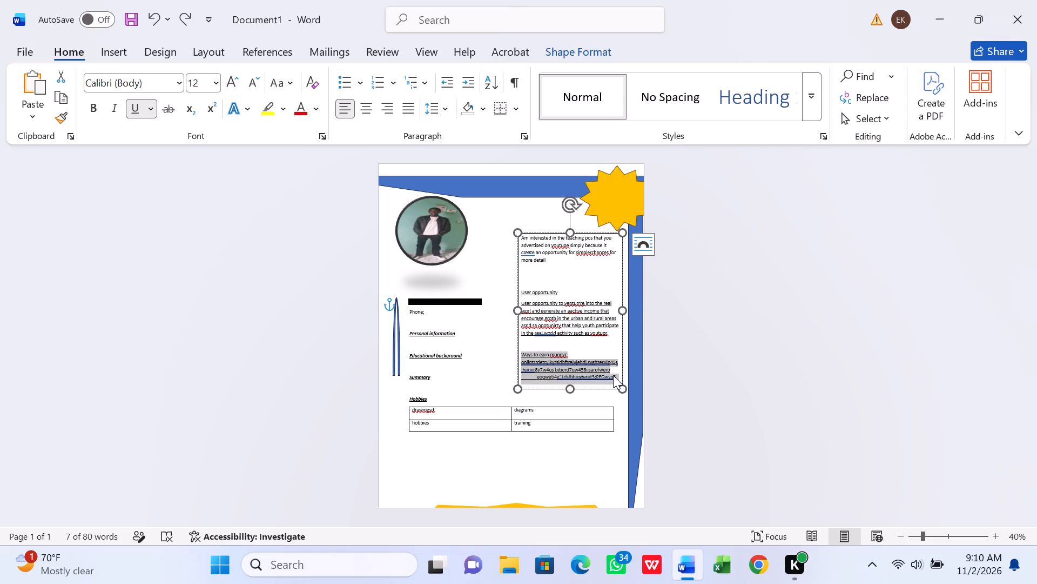
{"action": "key", "text": "BackSpace"}
{"action": "key", "text": "BackSpace"}
{"action": "key", "text": "BackSpace"}
{"action": "key", "text": "BackSpace"}
{"action": "key", "text": "BackSpace"}
{"action": "key", "text": "BackSpace"}
{"action": "key", "text": "BackSpace"}
{"action": "key", "text": "BackSpace"}
{"action": "key", "text": "BackSpace"}
{"action": "key", "text": "BackSpace"}
{"action": "key", "text": "BackSpace"}
{"action": "key", "text": "BackSpace"}
{"action": "key", "text": "BackSpace"}
{"action": "key", "text": "BackSpace"}
{"action": "key", "text": "BackSpace"}
{"action": "key", "text": "BackSpace"}
{"action": "key", "text": "BackSpace"}
{"action": "key", "text": "BackSpace"}
{"action": "key", "text": "BackSpace"}
{"action": "key", "text": "BackSpace"}
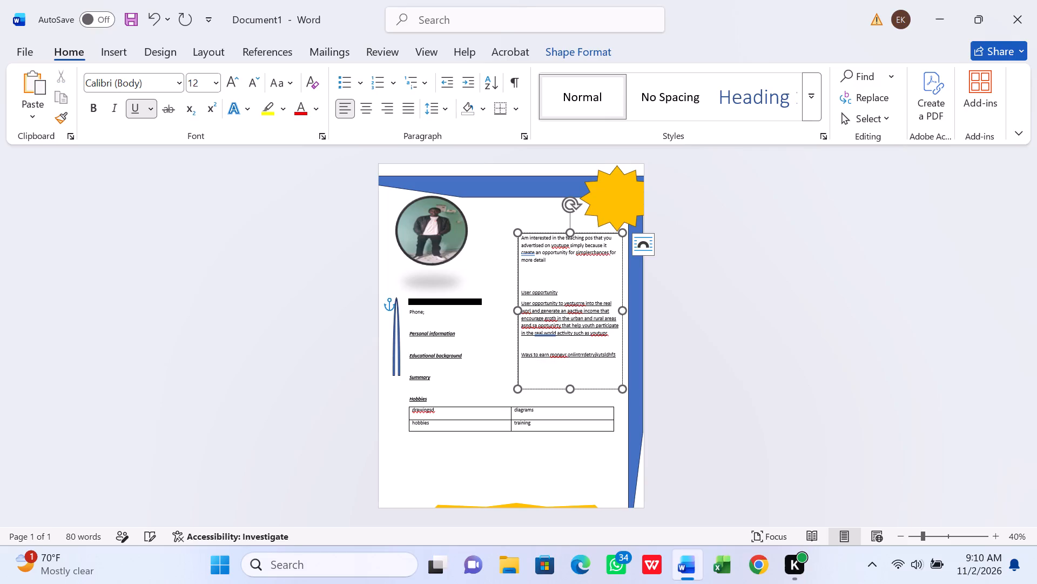
{"action": "key", "text": "BackSpace"}
{"action": "key", "text": "BackSpace"}
{"action": "key", "text": "Return"}
Enter "THROUH PAERTICIPATING IN AN ONLINE ACTTTIVITY" beneath "Ways to earn money" in the text box, add a new line and leave the box.
{"action": "key", "text": "t"}
{"action": "key", "text": "h"}
{"action": "type", "text": "ROUH P"}
{"action": "type", "text": "AERTICIPATING IN AN ONLINE ACTTTIVI"}
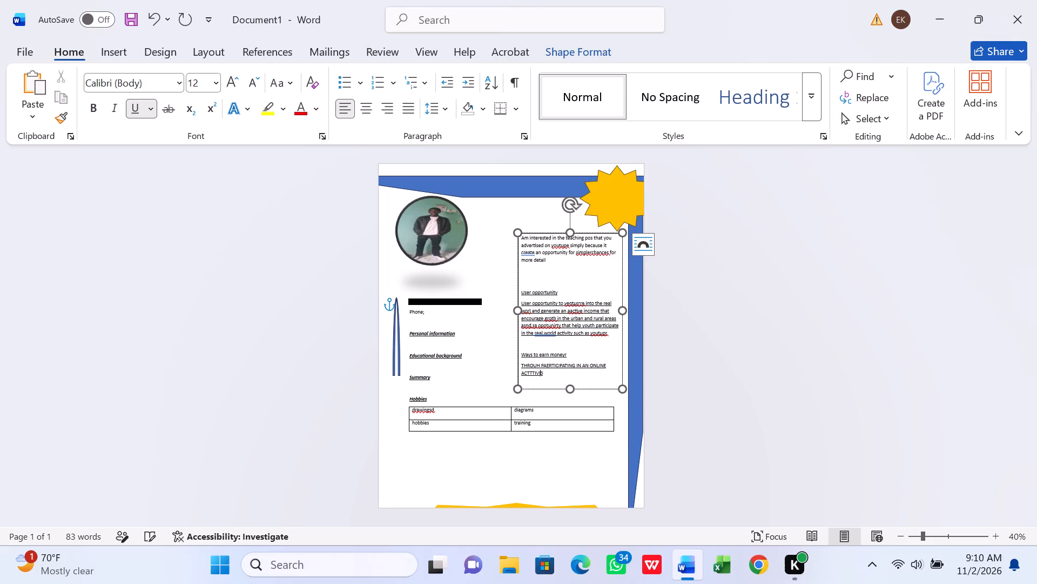
{"action": "type", "text": "TY"}
{"action": "key", "text": "space"}
{"action": "key", "text": "Return"}
{"action": "left_click", "coordinate": [710, 283]}
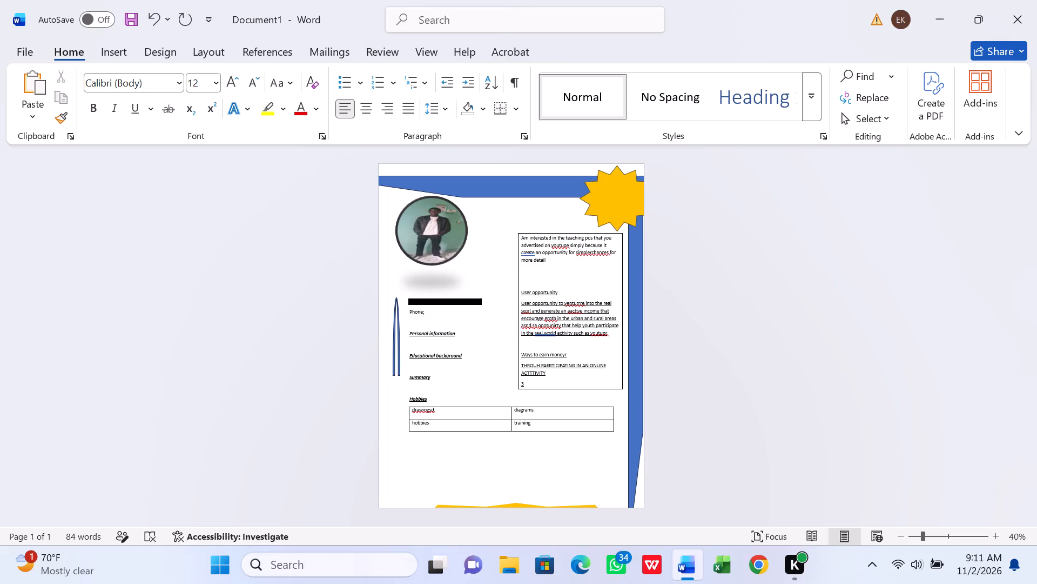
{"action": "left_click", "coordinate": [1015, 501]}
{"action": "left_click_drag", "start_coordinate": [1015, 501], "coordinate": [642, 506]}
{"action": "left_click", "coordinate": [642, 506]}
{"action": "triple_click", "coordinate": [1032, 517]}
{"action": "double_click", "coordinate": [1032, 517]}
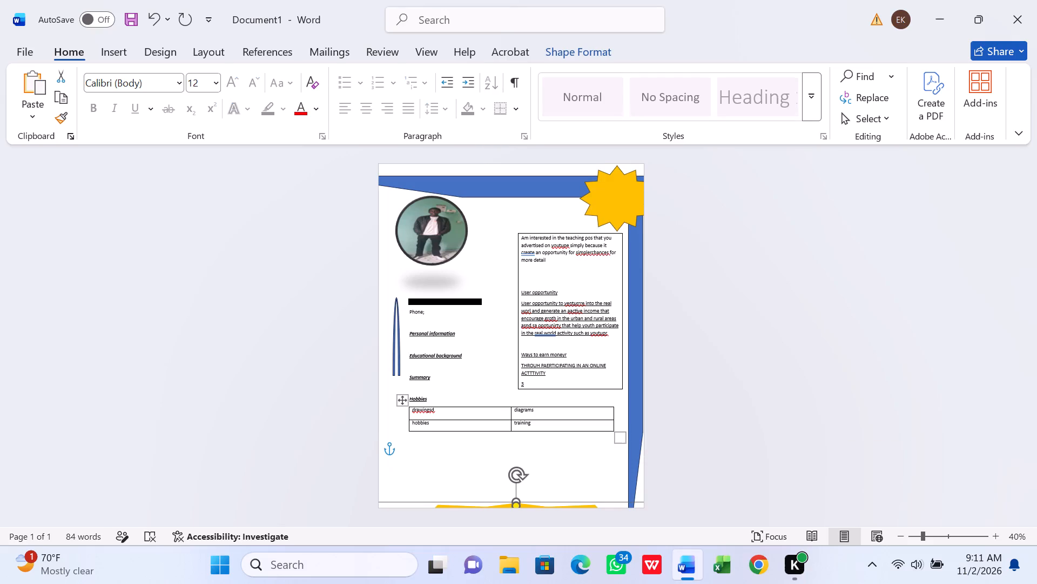
Save the resume as a Word document named Email in the eliud folder on the Desktop.
{"action": "left_click", "coordinate": [21, 41]}
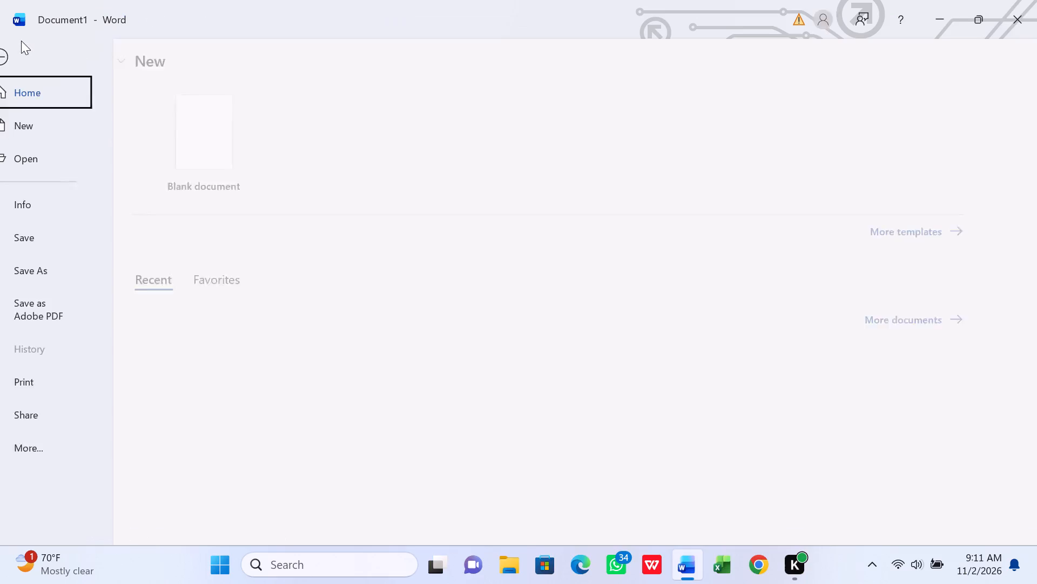
{"action": "left_click", "coordinate": [59, 277]}
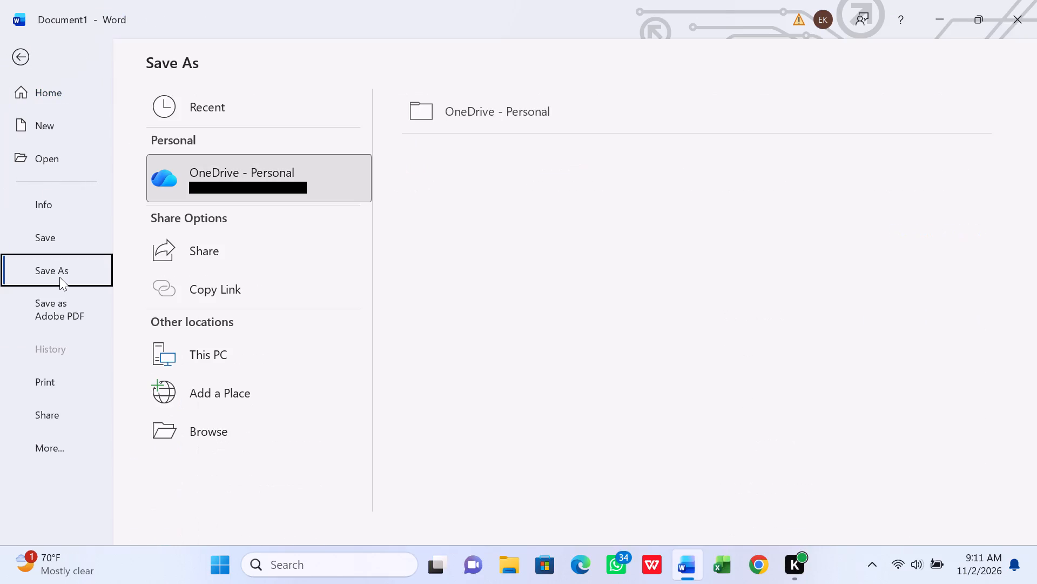
{"action": "left_click", "coordinate": [207, 350]}
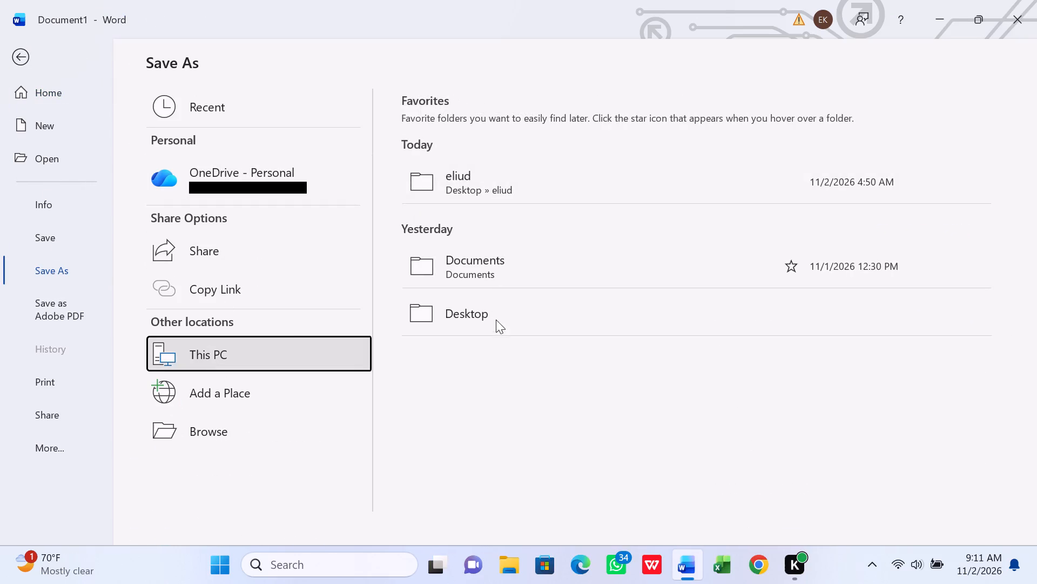
{"action": "left_click", "coordinate": [484, 295]}
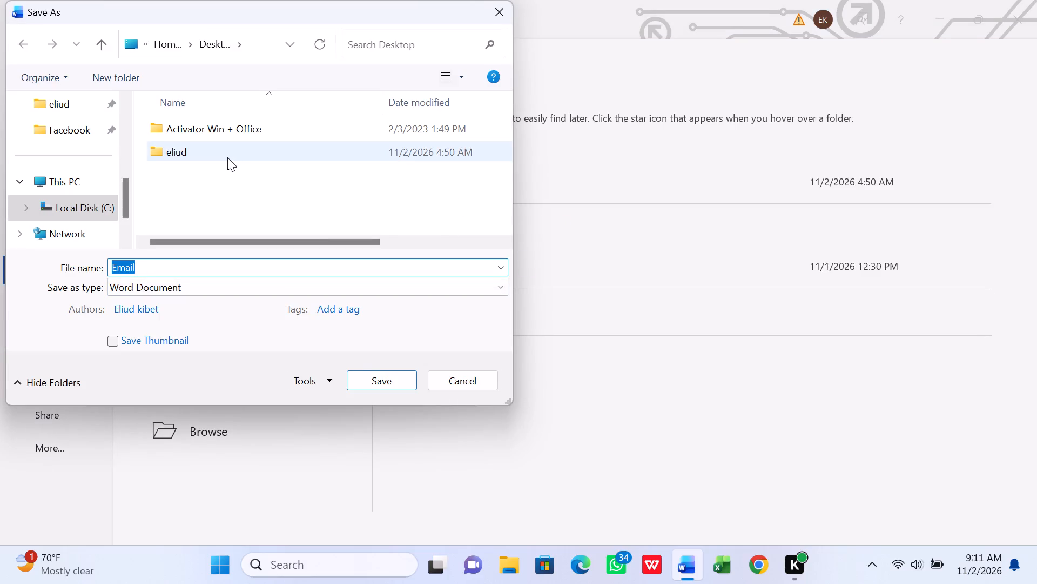
{"action": "left_click", "coordinate": [227, 157]}
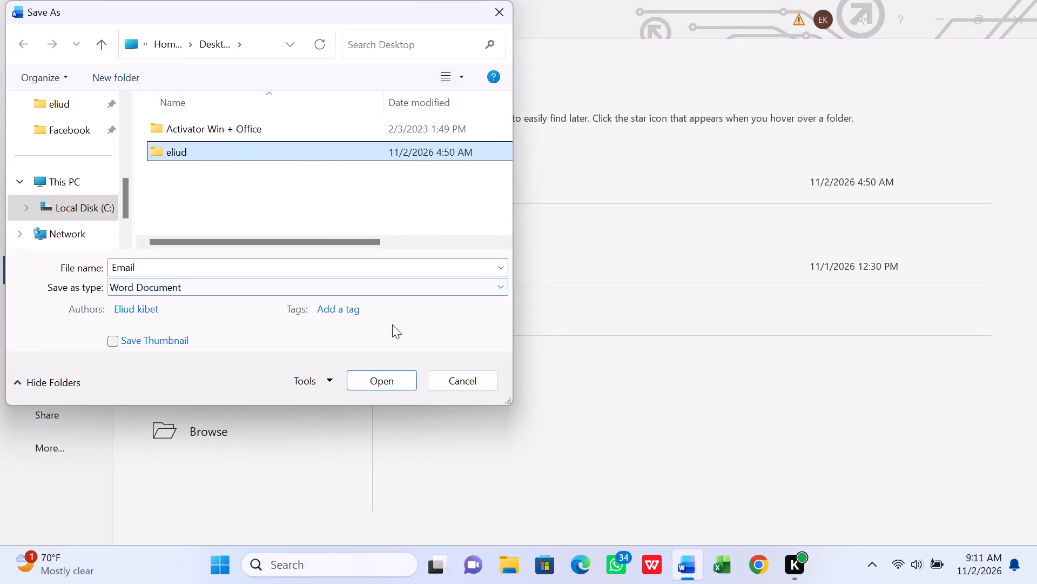
{"action": "left_click", "coordinate": [385, 371]}
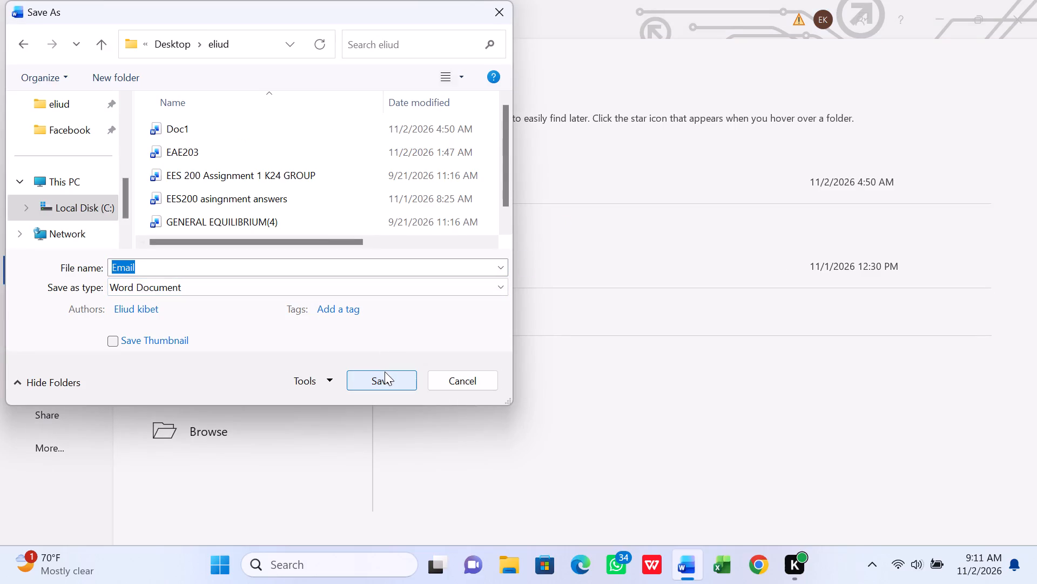
{"action": "left_click", "coordinate": [385, 371]}
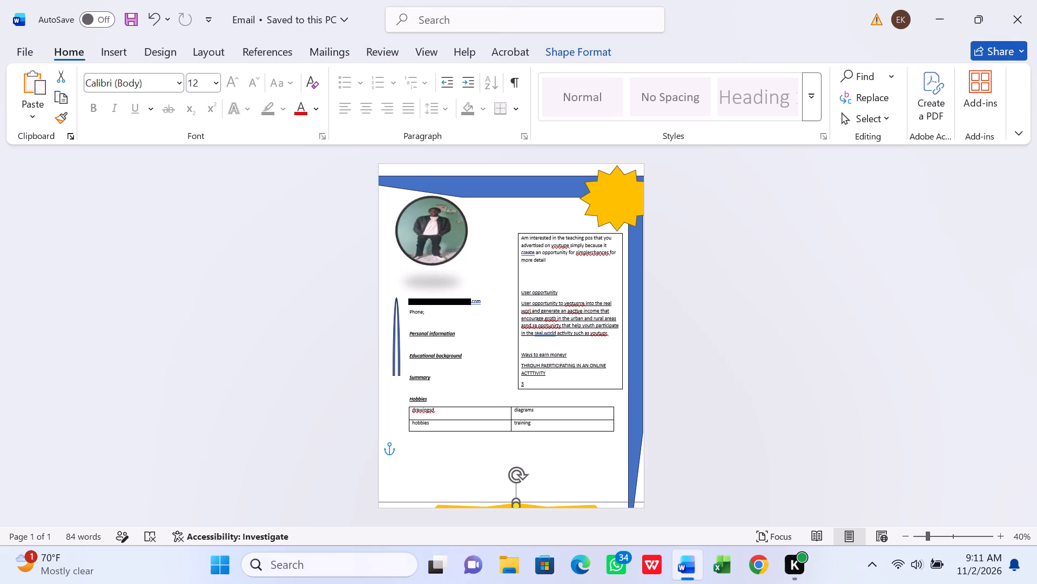
Close the saved resume document.
{"action": "left_click", "coordinate": [1024, 11]}
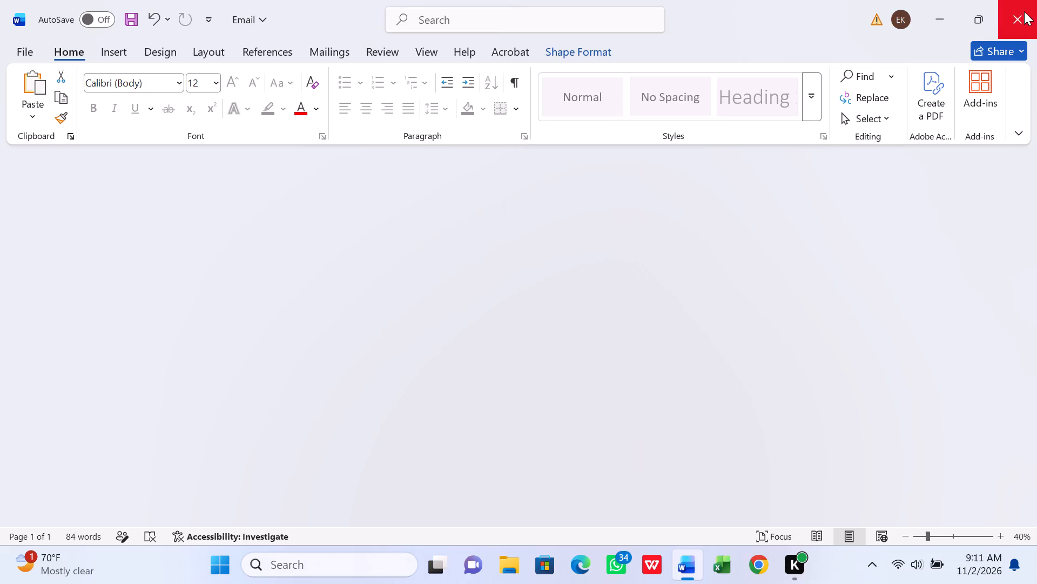